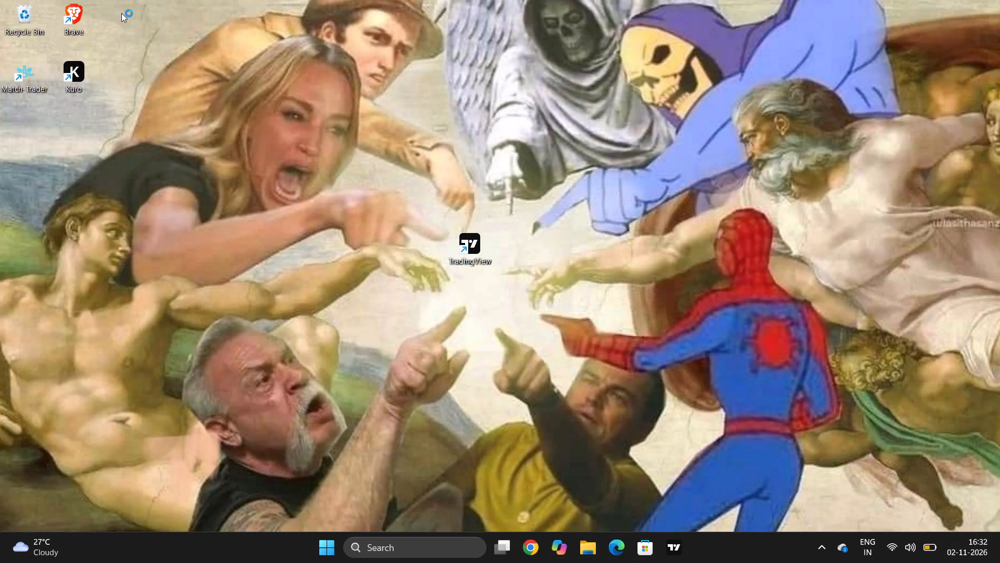
Open the Brave browser from the desktop.
double_click(68, 15)
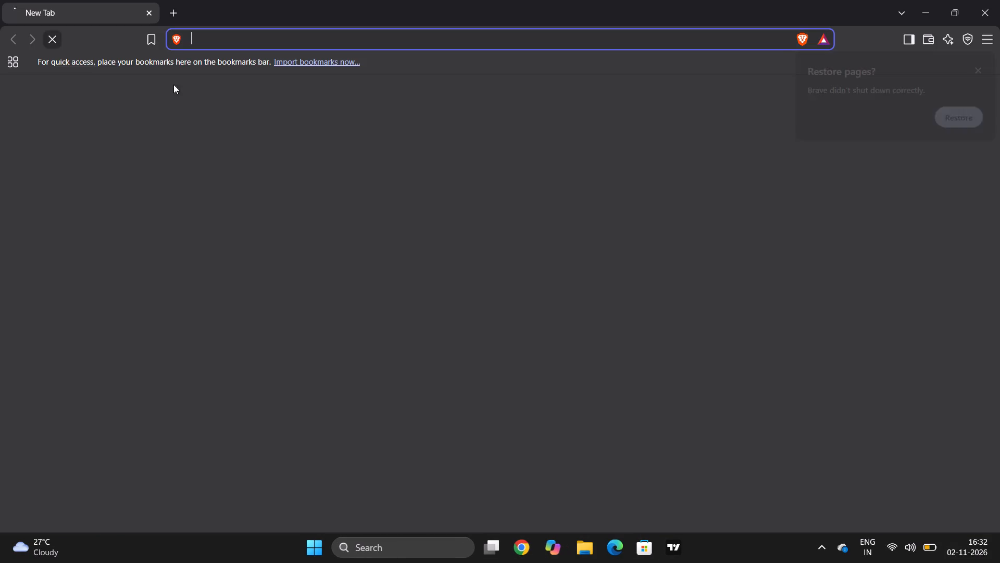
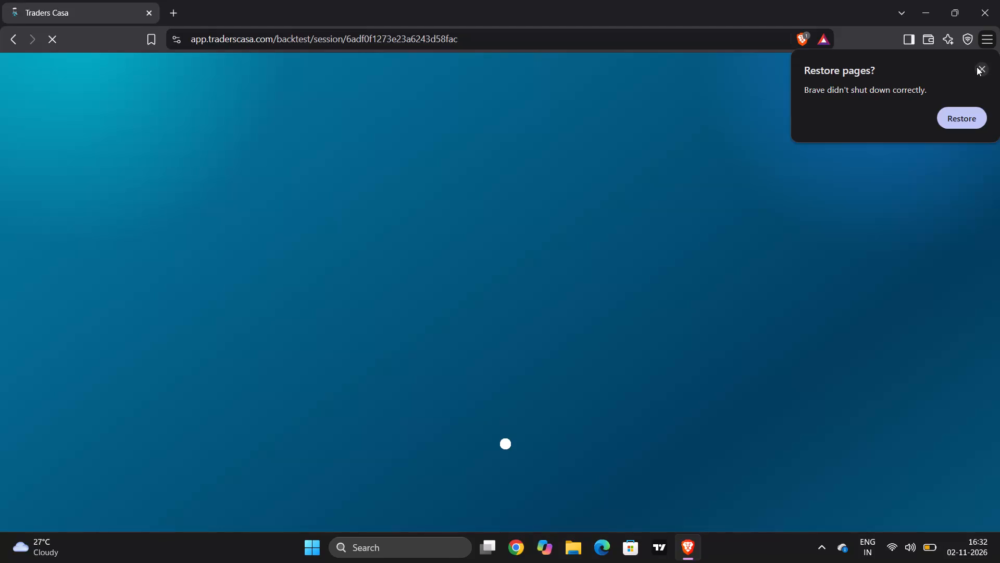
Dismiss the page-restore prompt and exit the currently open backtest session.
click(980, 67)
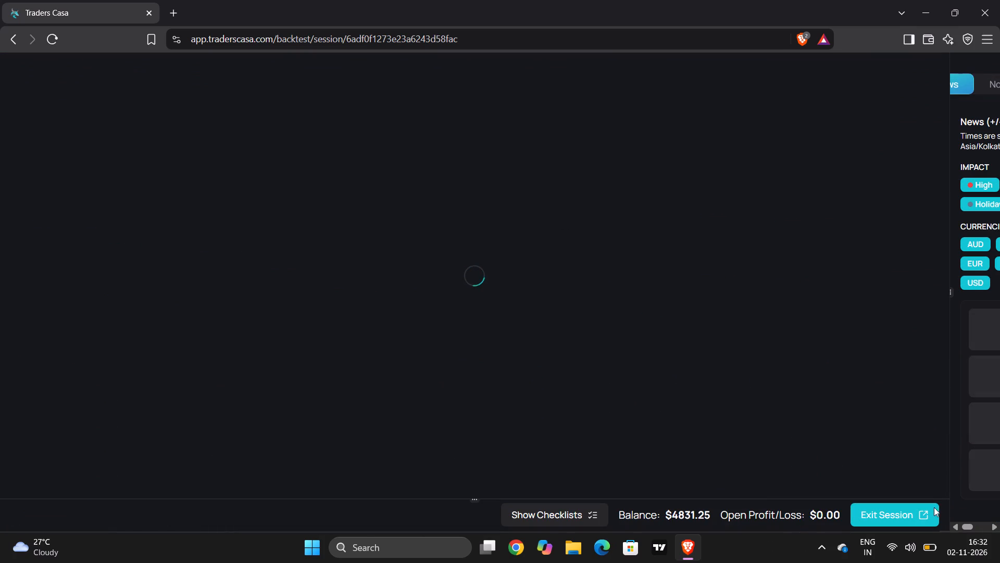
click(907, 515)
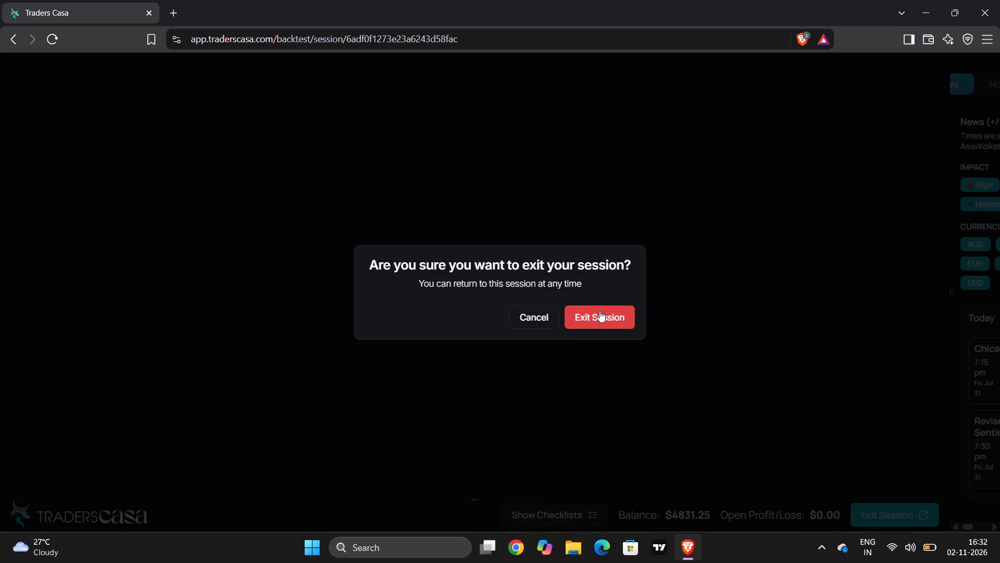
click(599, 311)
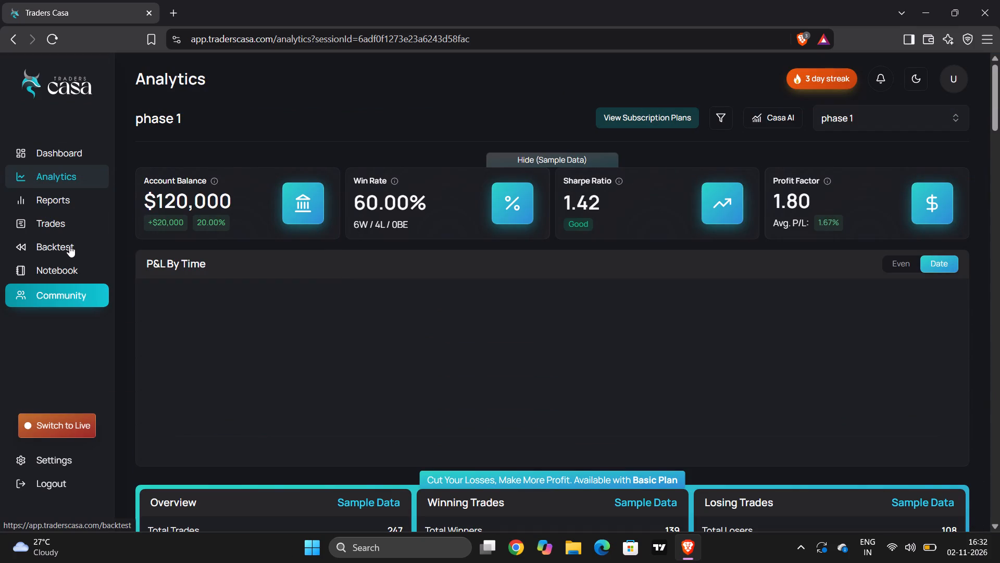
Open the PHASE2 XAU/USD session from the backtest sessions.
click(69, 246)
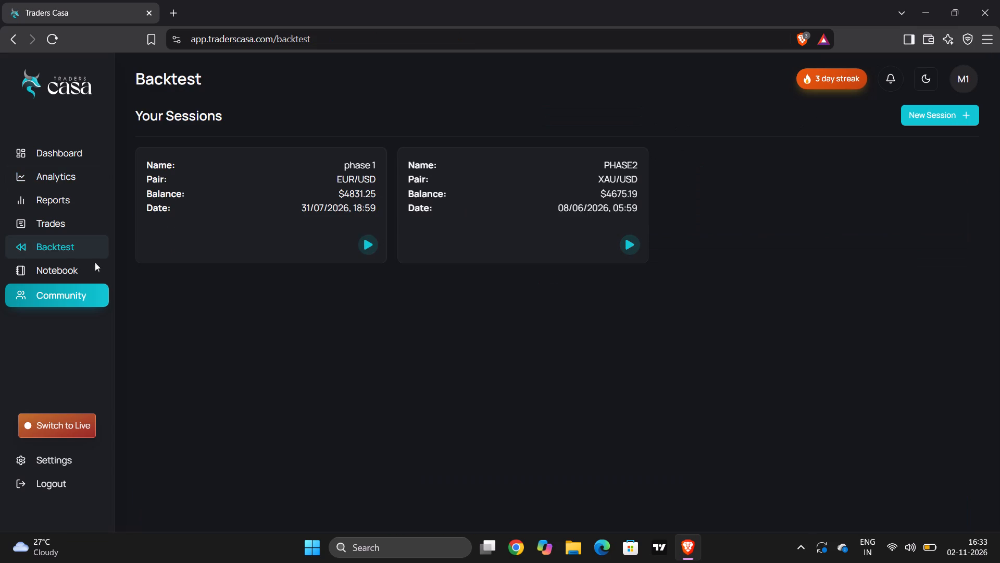
click(629, 250)
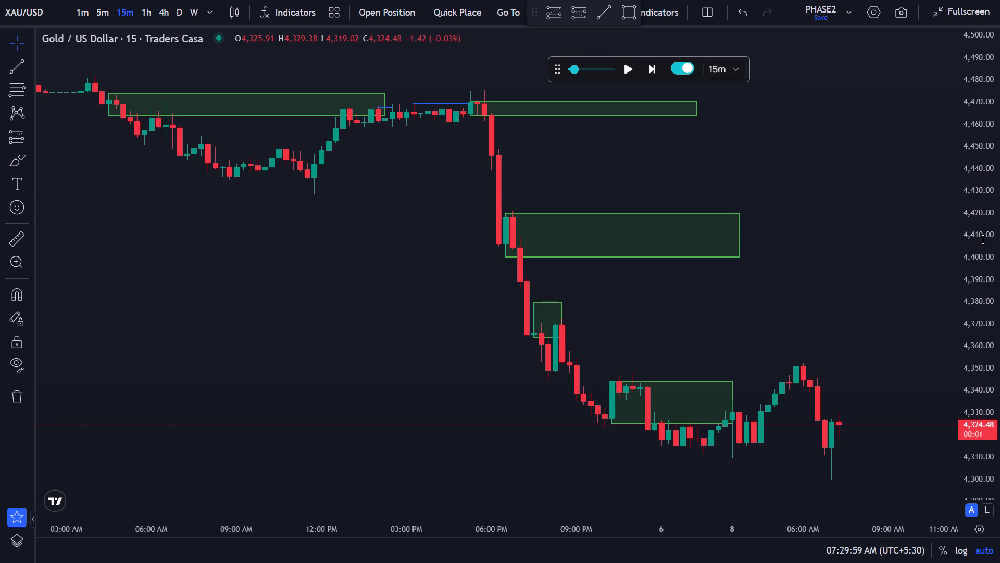
double_click(983, 239)
Move the floating replay controls off the candles to below the chart's time axis.
scroll(861, 246, down, 3)
drag(861, 247, 853, 118)
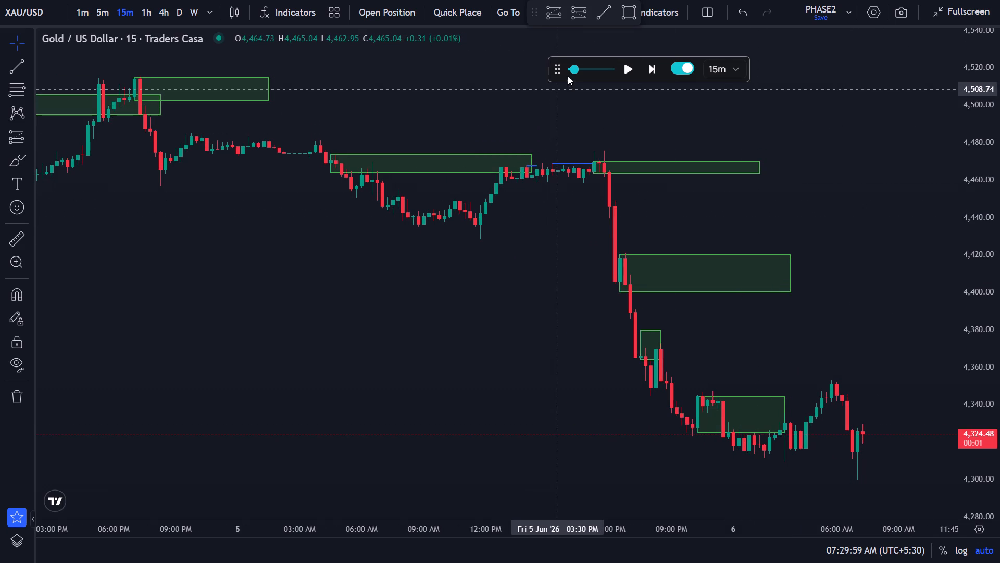
drag(560, 68, 390, 562)
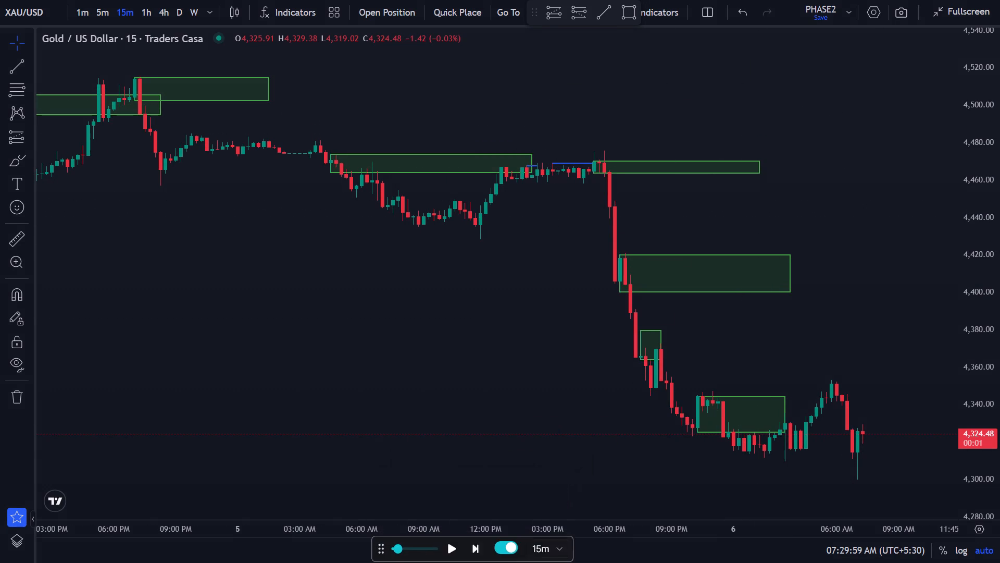
drag(390, 562, 396, 561)
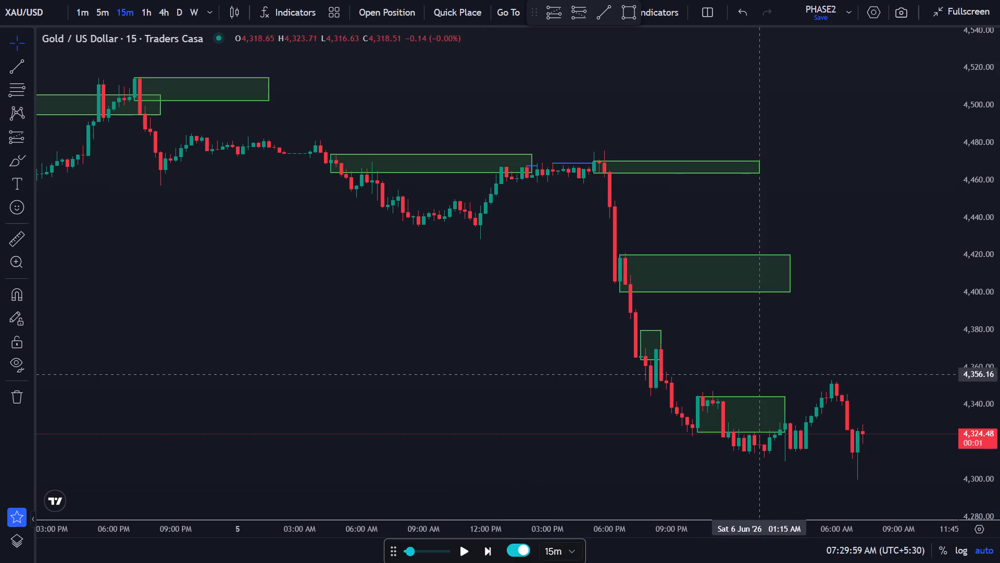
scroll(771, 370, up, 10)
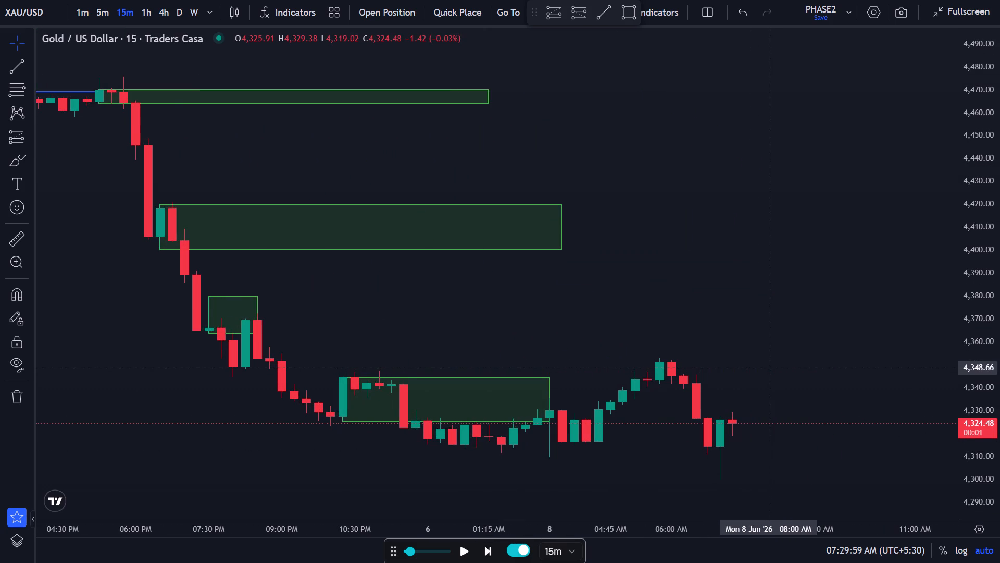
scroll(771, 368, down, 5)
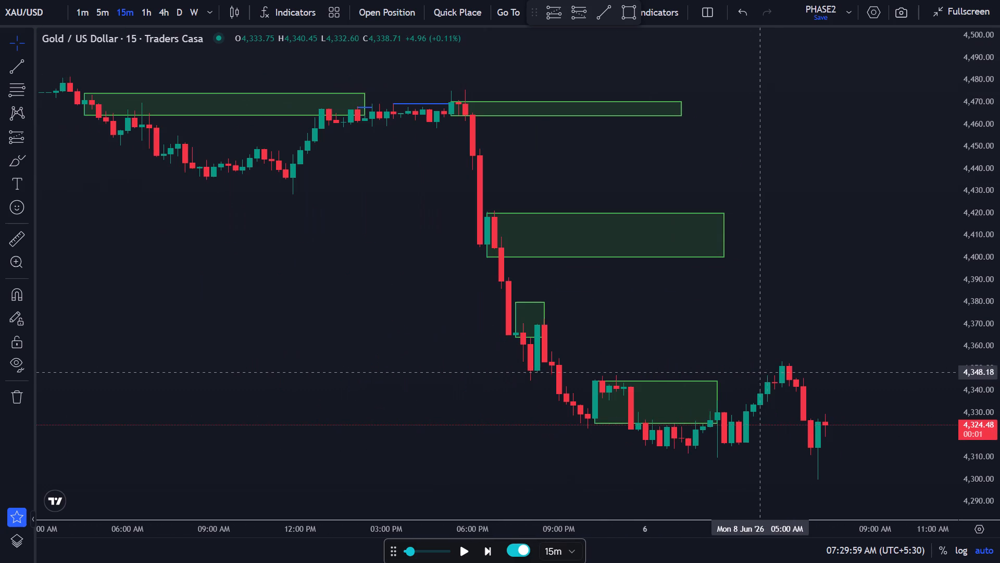
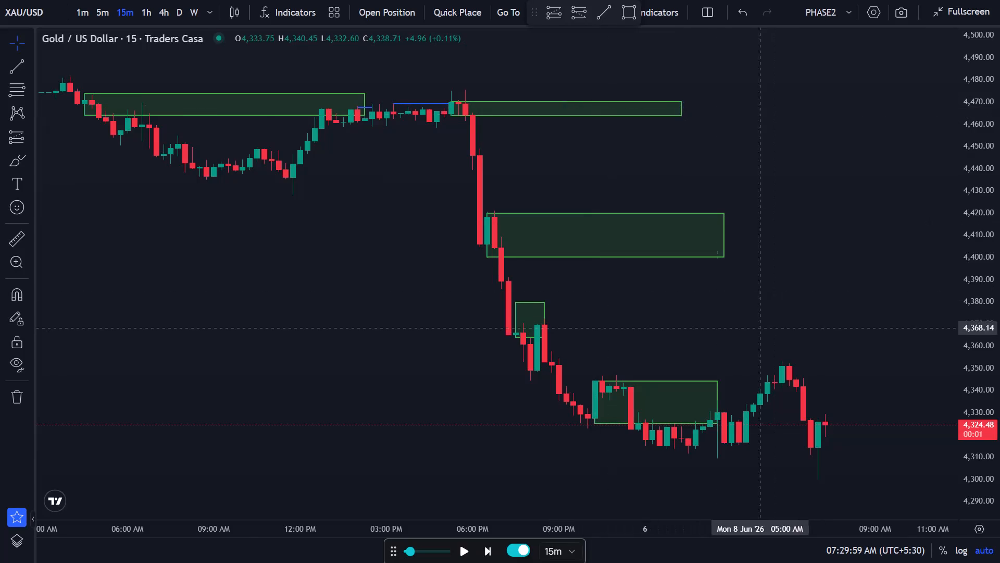
Select the small green zone rectangle near the 4,370 level, within the 5 June sell-off.
drag(711, 314, 676, 321)
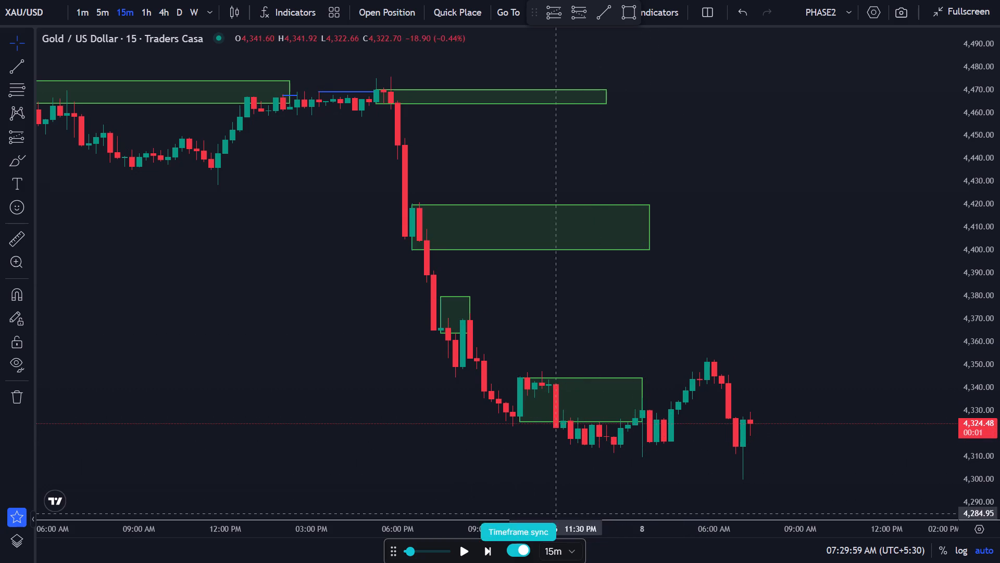
drag(737, 312, 527, 331)
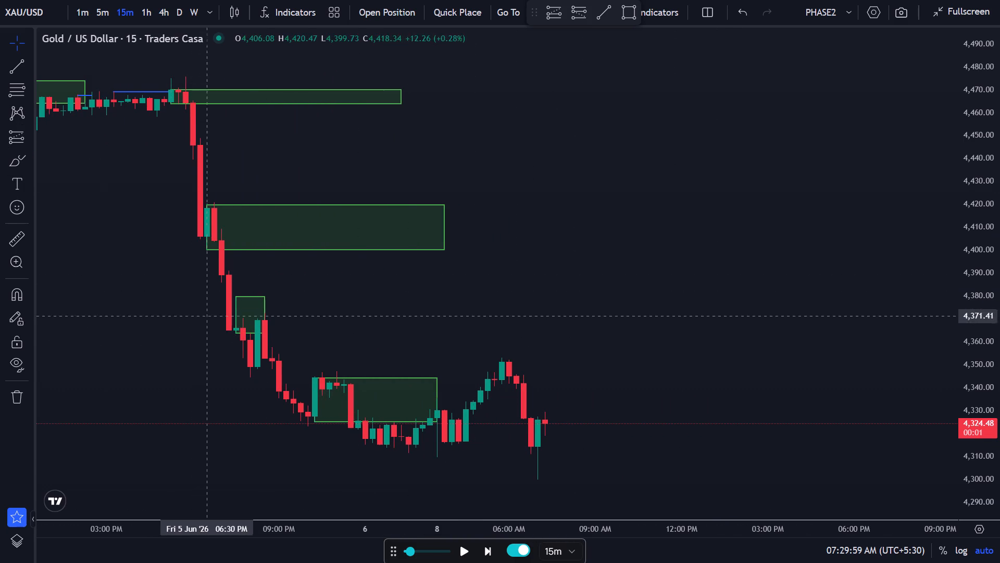
click(245, 305)
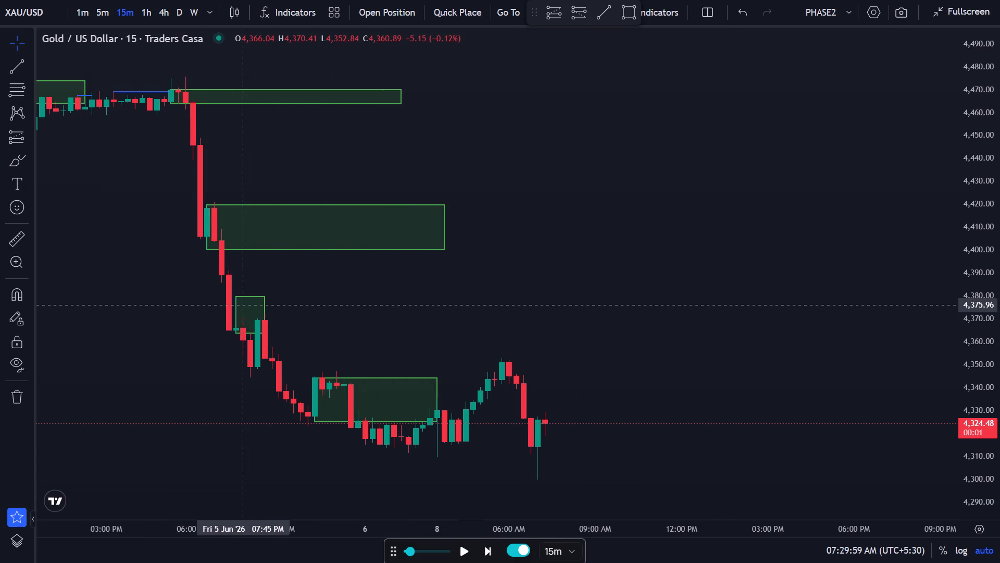
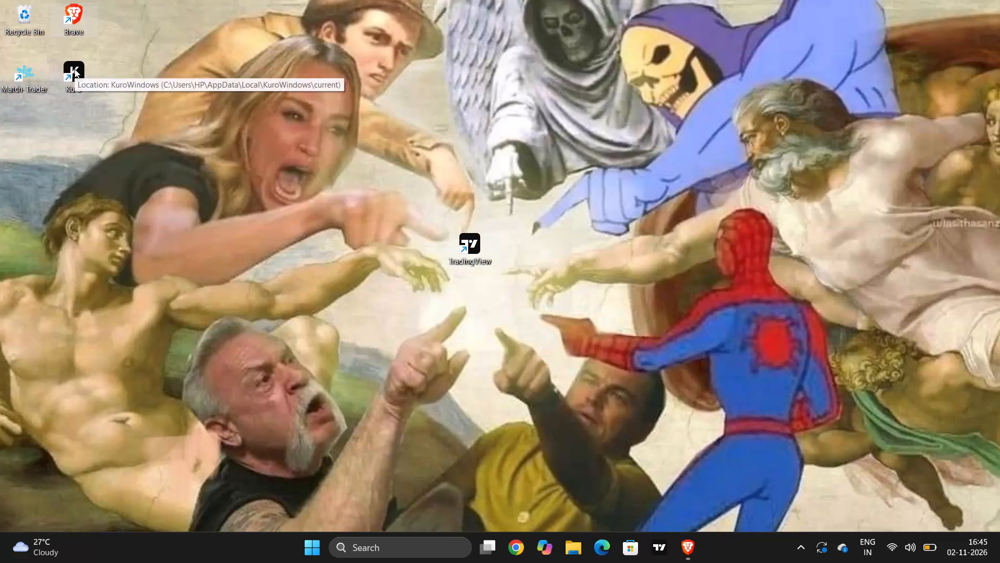
Launch the KuroWindows application from its desktop shortcut.
double_click(74, 69)
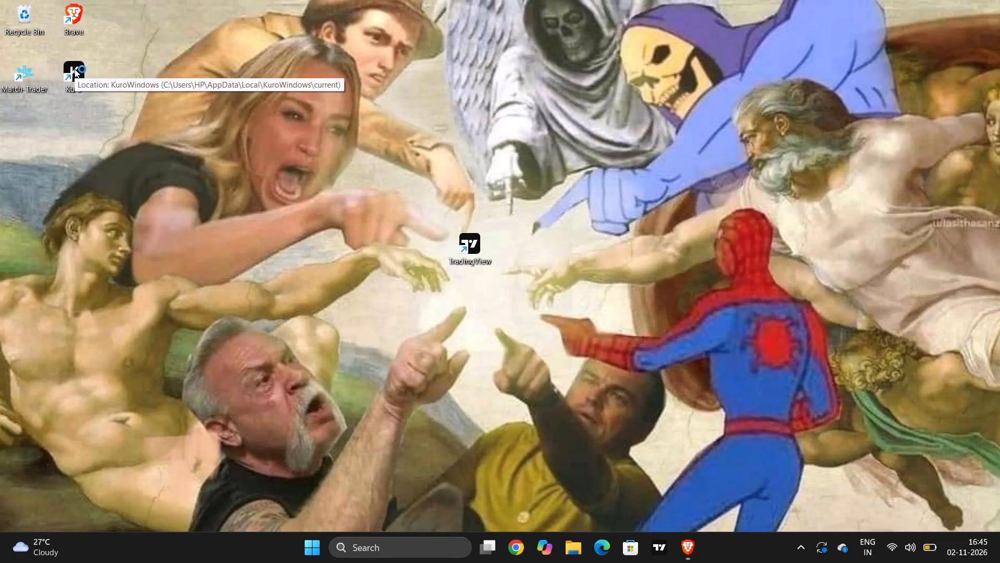
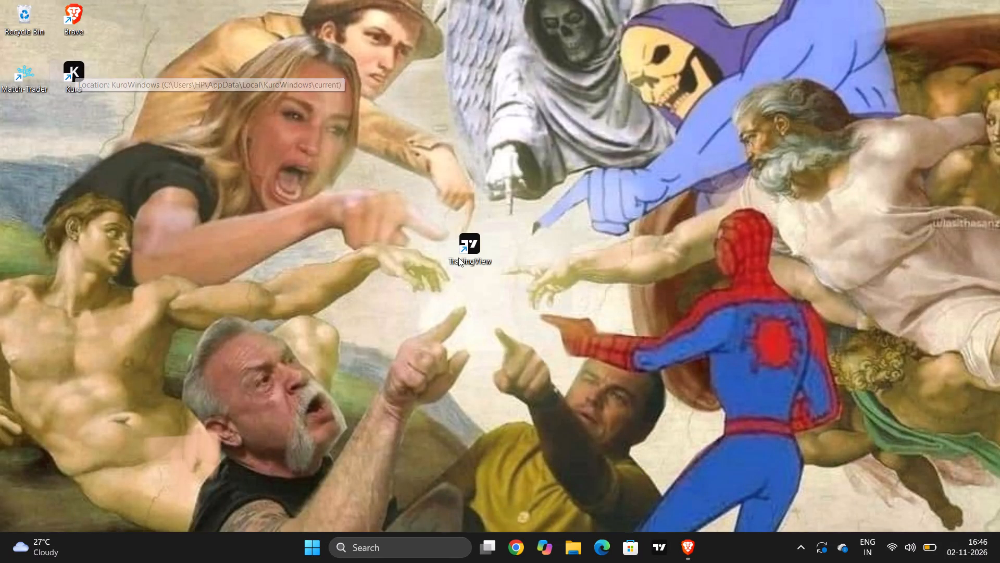
Switch back to the Traders Casa backtest in Brave and close the advertisement overlay covering the chart.
drag(674, 543, 682, 545)
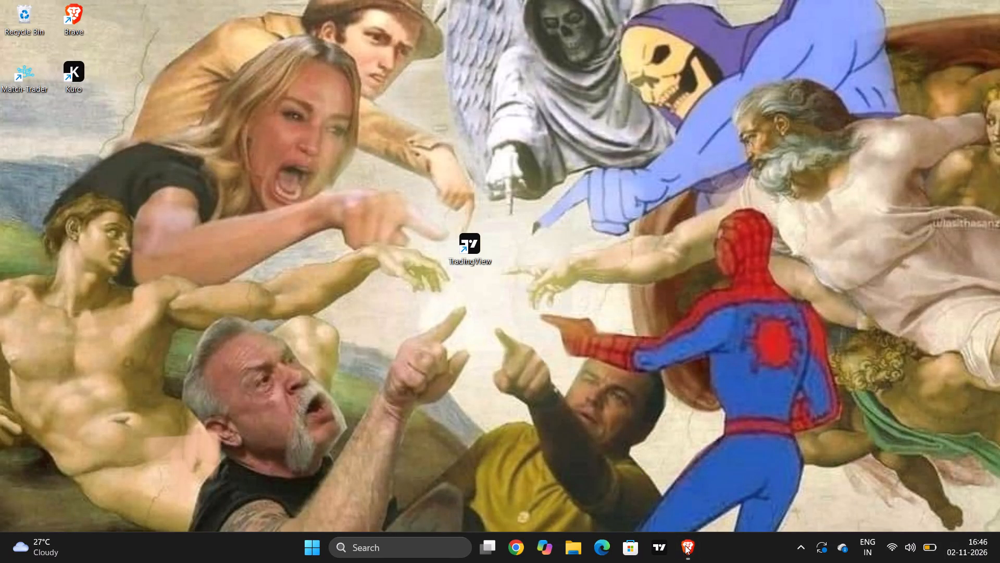
click(685, 543)
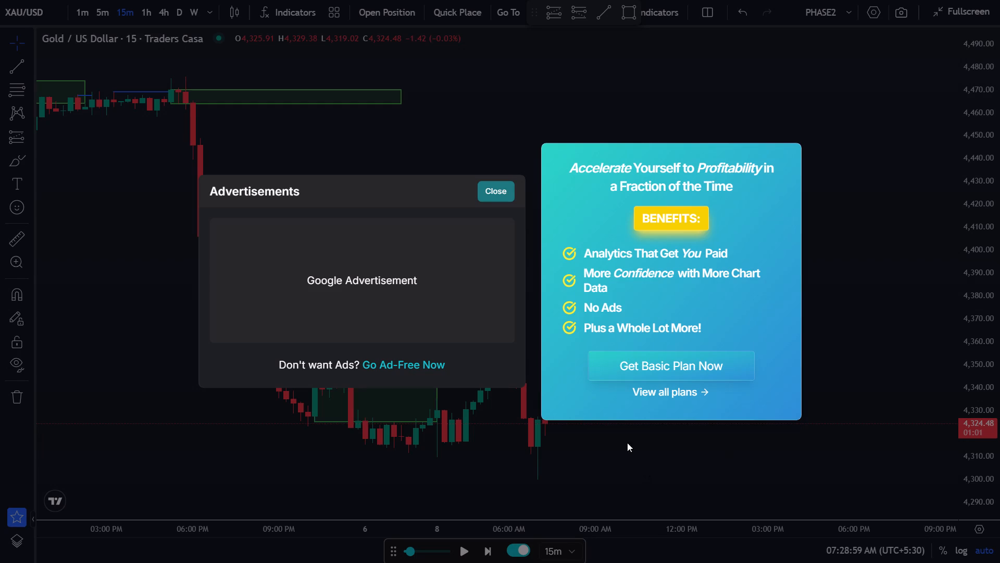
click(495, 192)
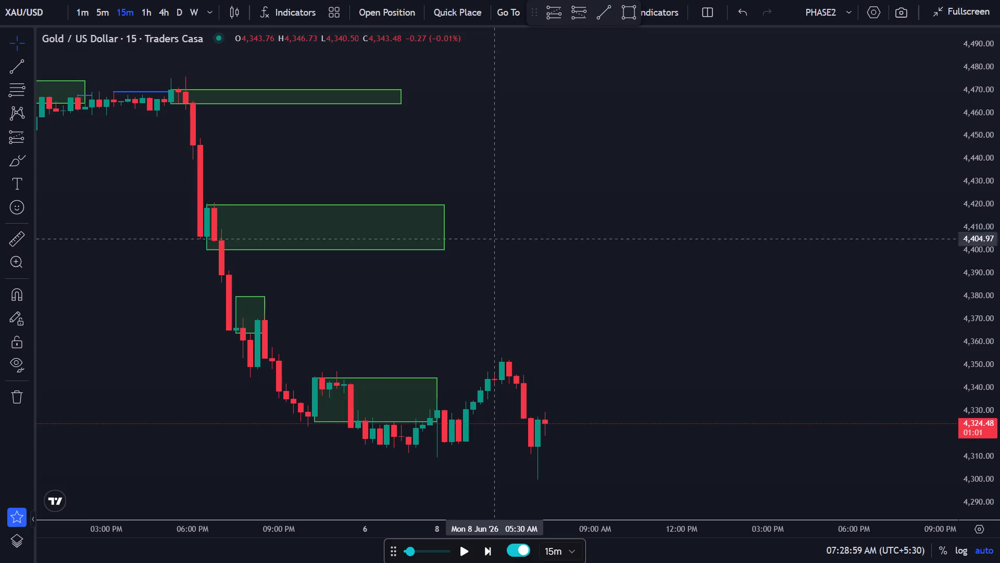
Examine the latest candles and the marked zones on the XAU/USD 15-minute chart at different scales.
scroll(509, 343, up, 1)
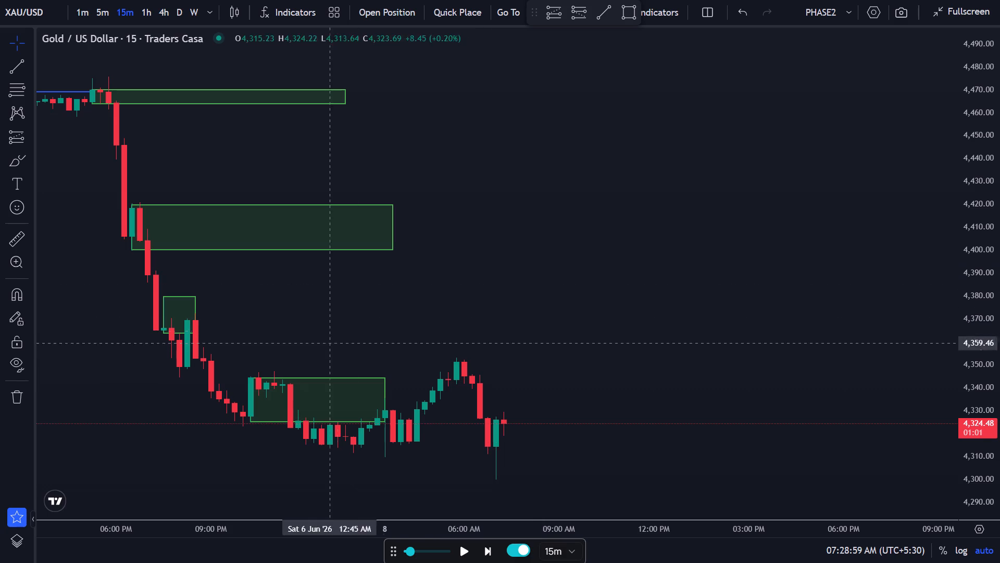
drag(534, 343, 357, 345)
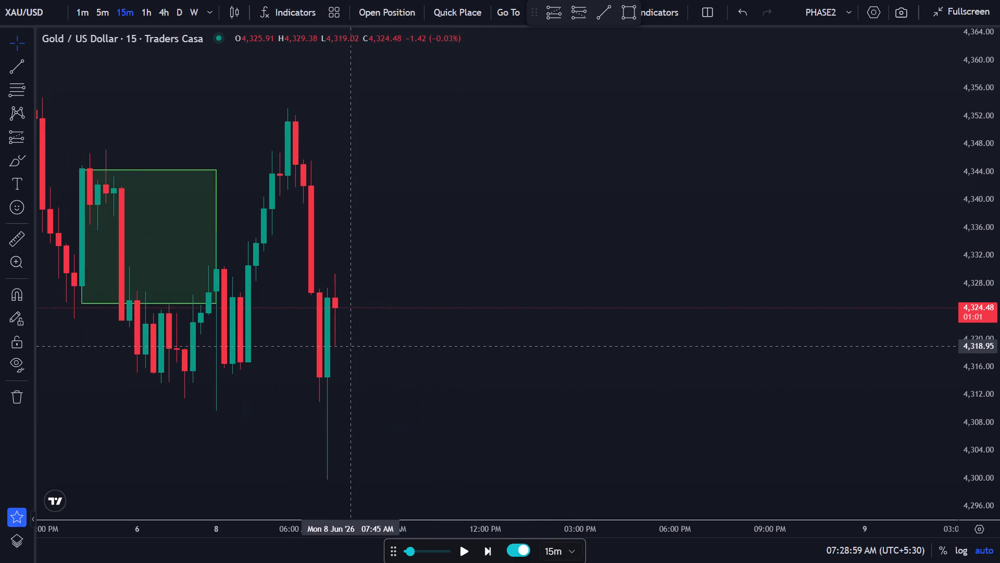
drag(365, 352, 507, 382)
scroll(499, 381, up, 1)
drag(499, 381, 505, 386)
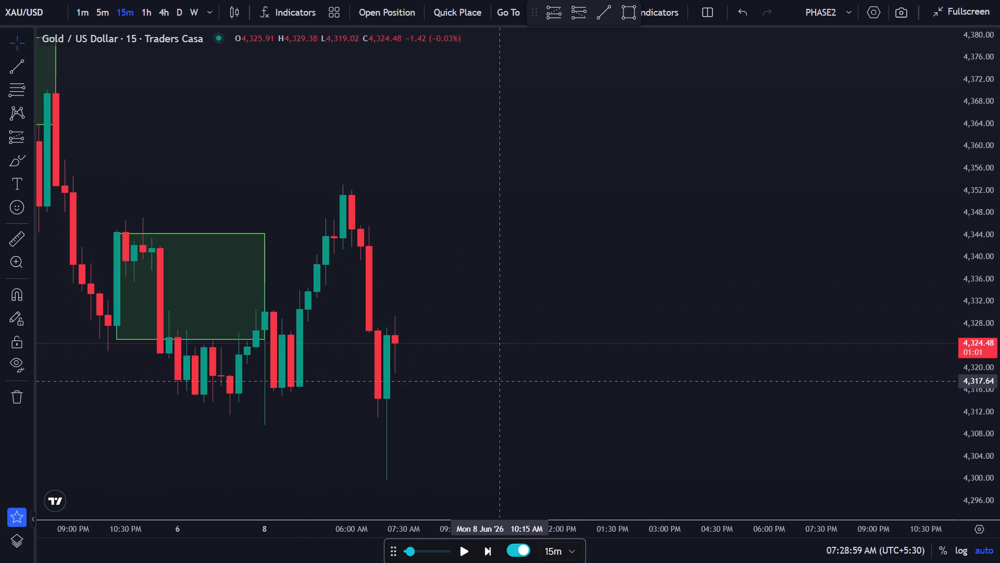
drag(505, 386, 594, 407)
drag(548, 399, 533, 395)
click(488, 384)
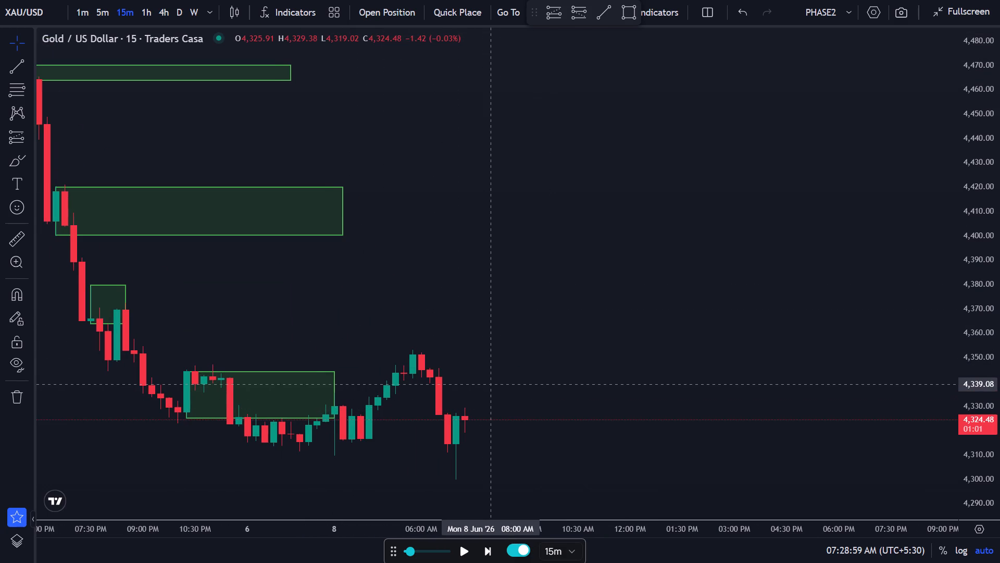
double_click(488, 384)
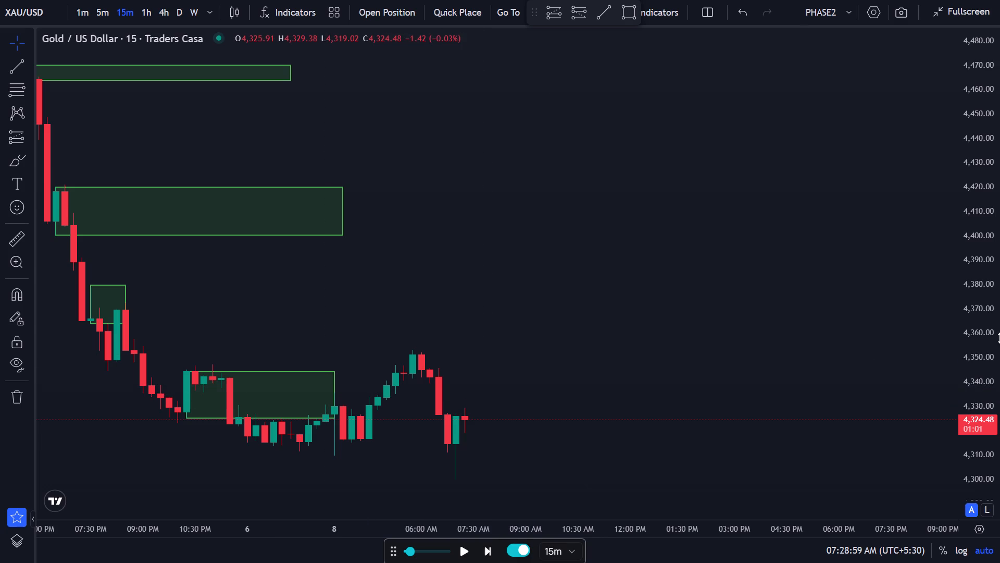
Minimize the Brave window and launch the Kuro application from its desktop shortcut.
click(494, 35)
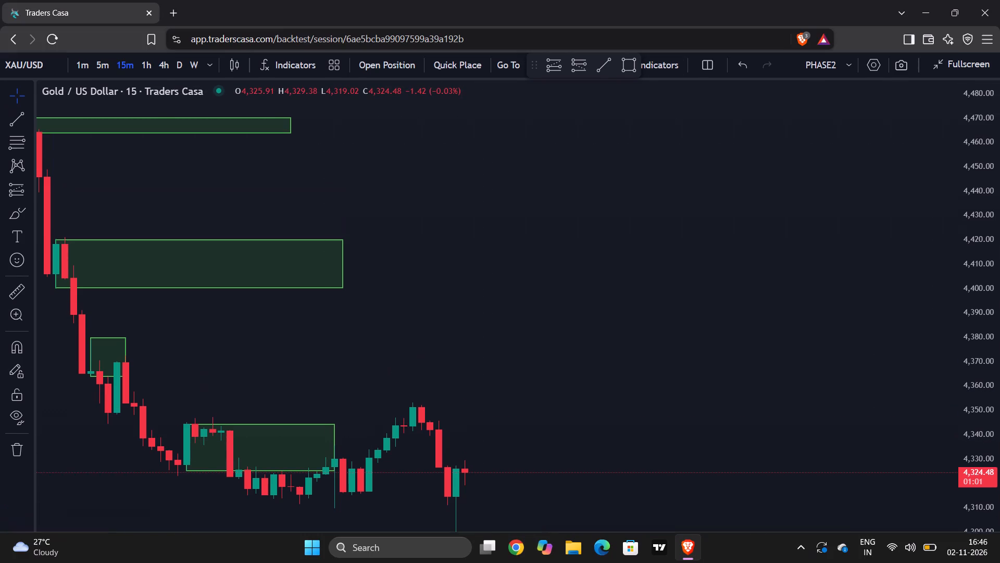
click(930, 10)
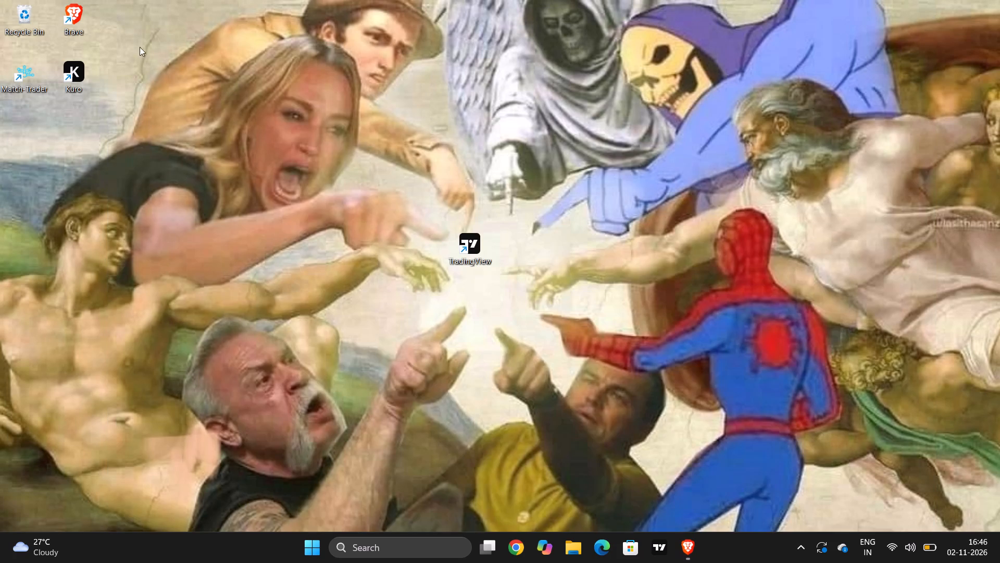
double_click(78, 70)
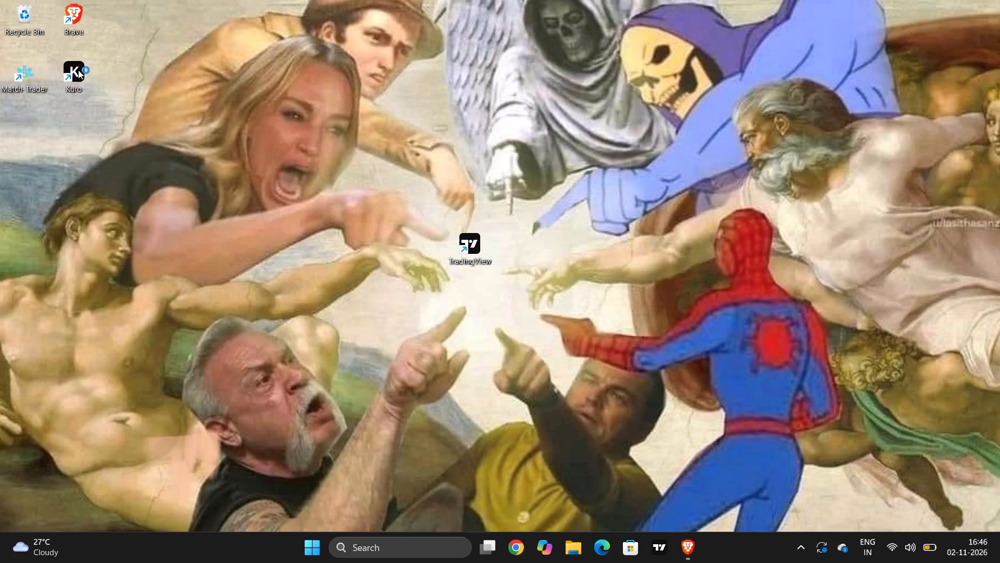
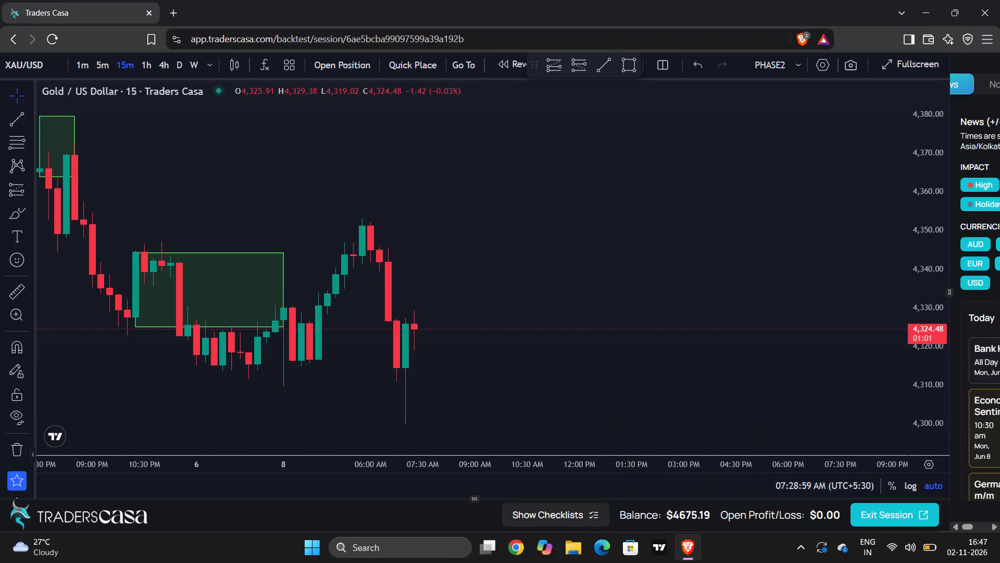
Show the XAU/USD backtest chart in full screen with the latest 15-minute candles in view.
click(899, 71)
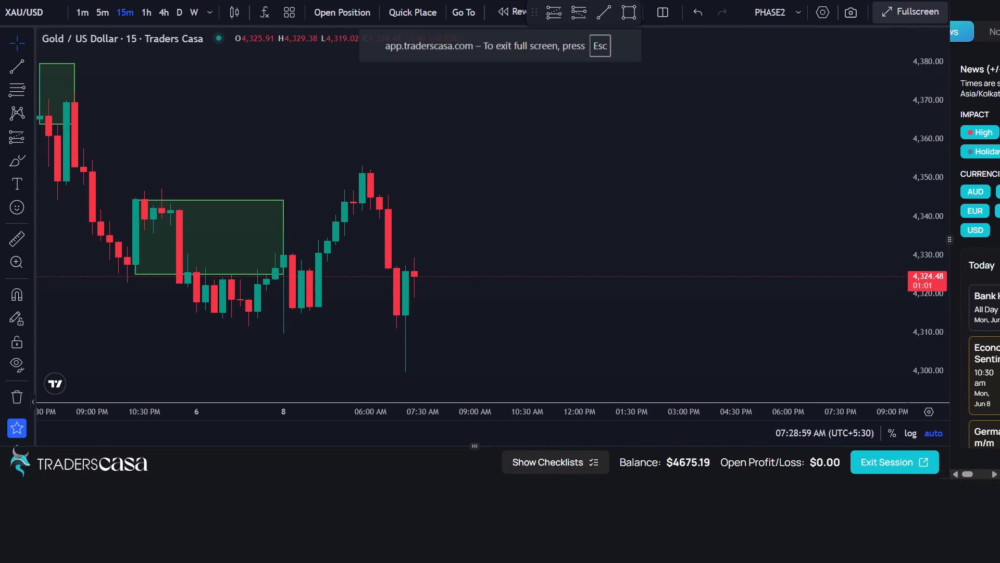
drag(507, 308, 560, 398)
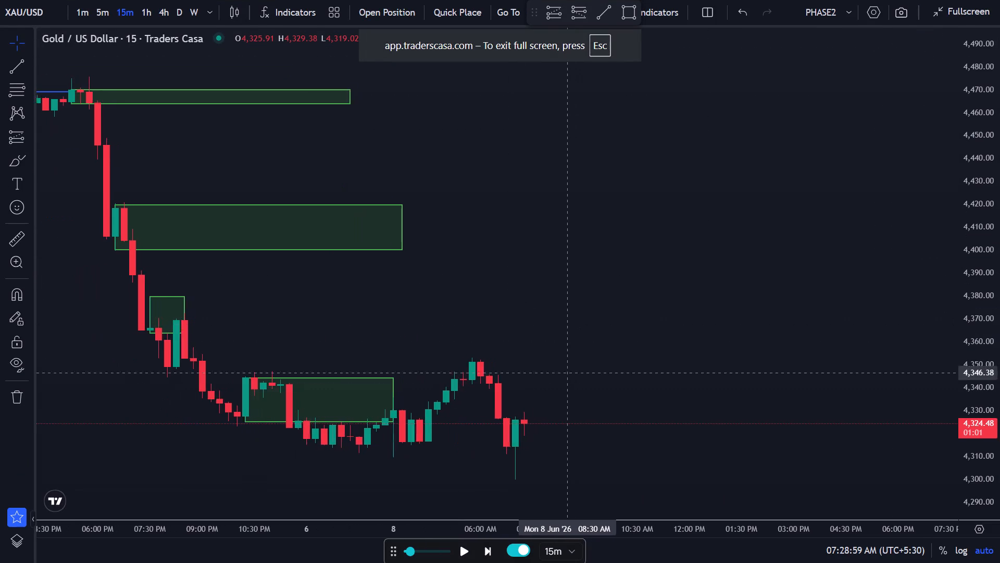
drag(560, 398, 442, 491)
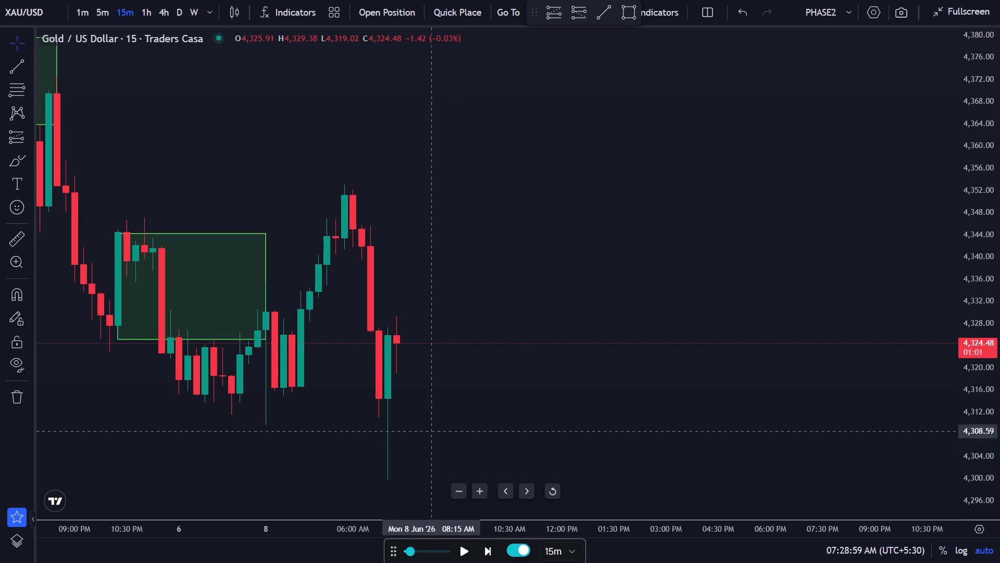
Leave the full-screen chart to check the system's battery and quick settings, and return the chart to full screen.
click(501, 346)
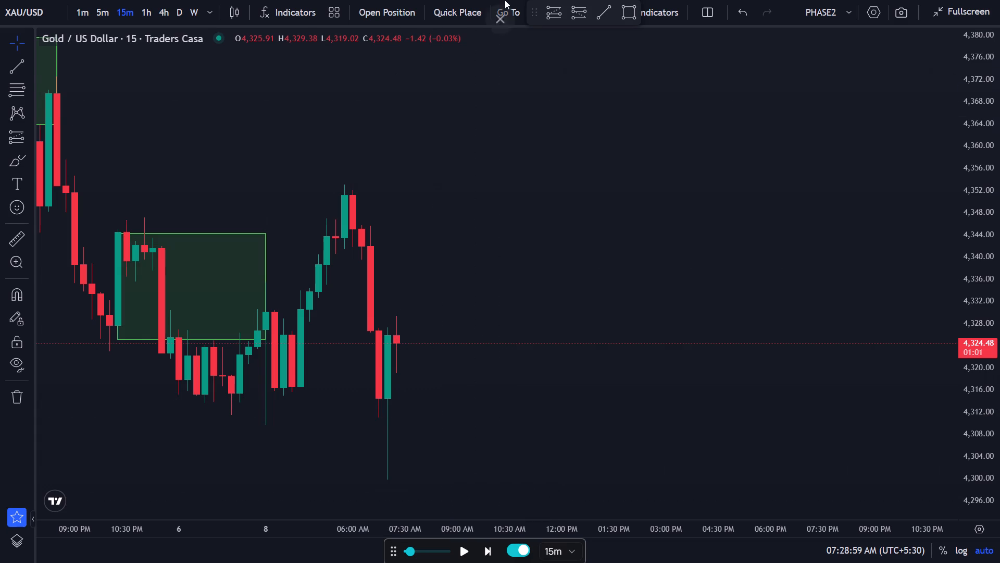
click(502, 45)
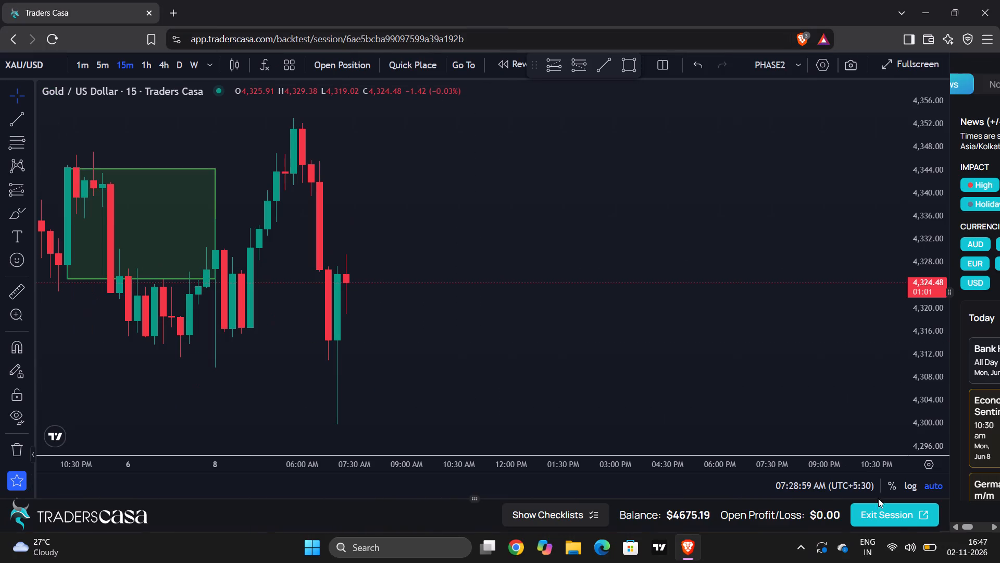
click(924, 547)
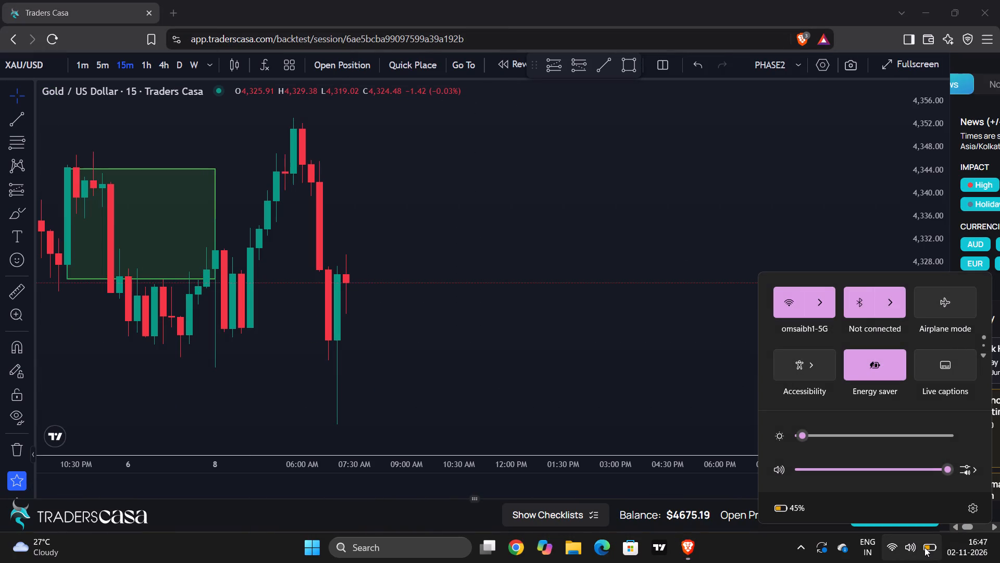
click(925, 547)
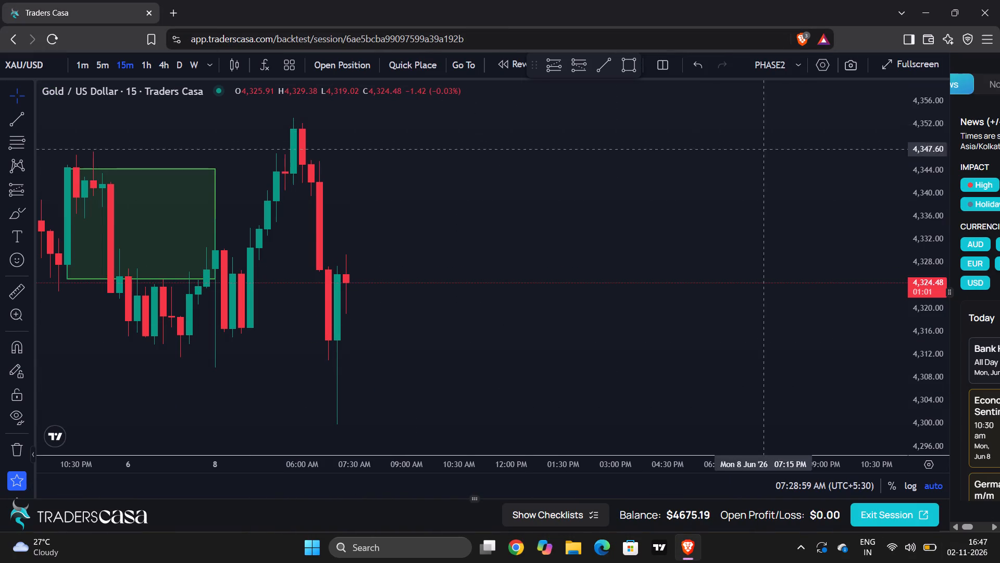
click(897, 71)
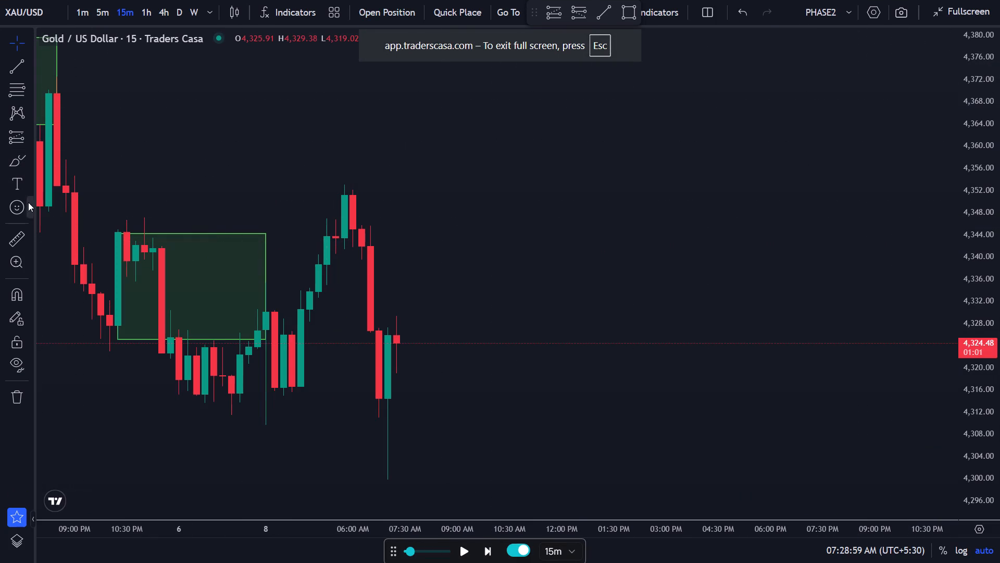
Draw a rectangle zone from the recent swing high at about 4,352.91 down to about 4,341.5, extending ahead to about 11:15 AM.
click(630, 11)
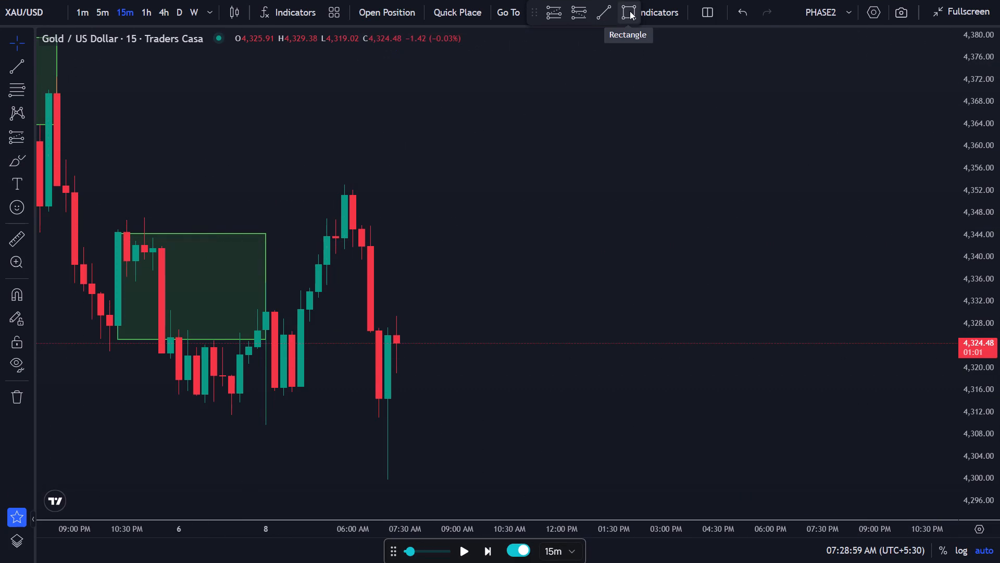
click(347, 185)
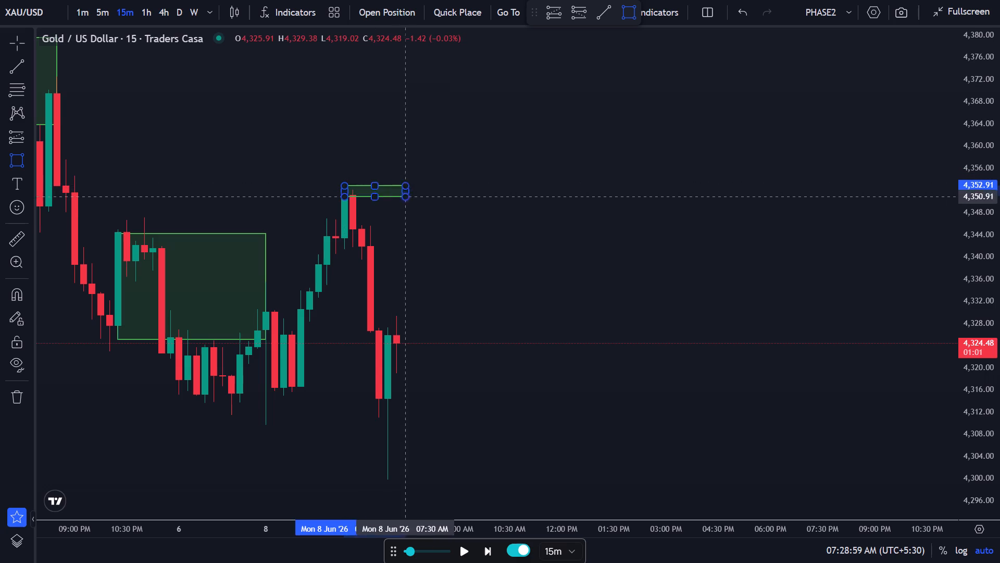
click(532, 248)
click(573, 234)
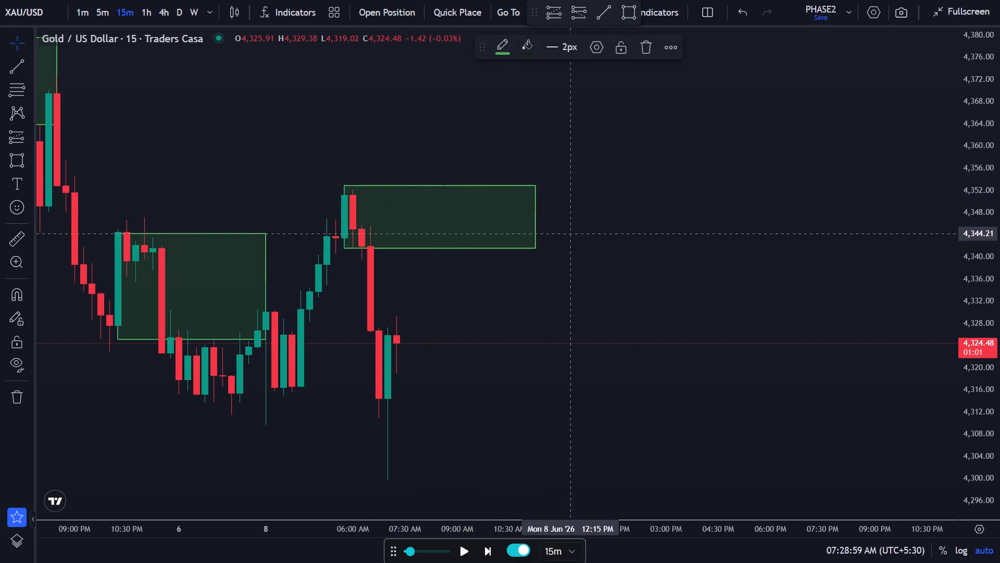
Advance the XAU/USD backtest replay candle by candle in three 15-minute steps.
click(486, 552)
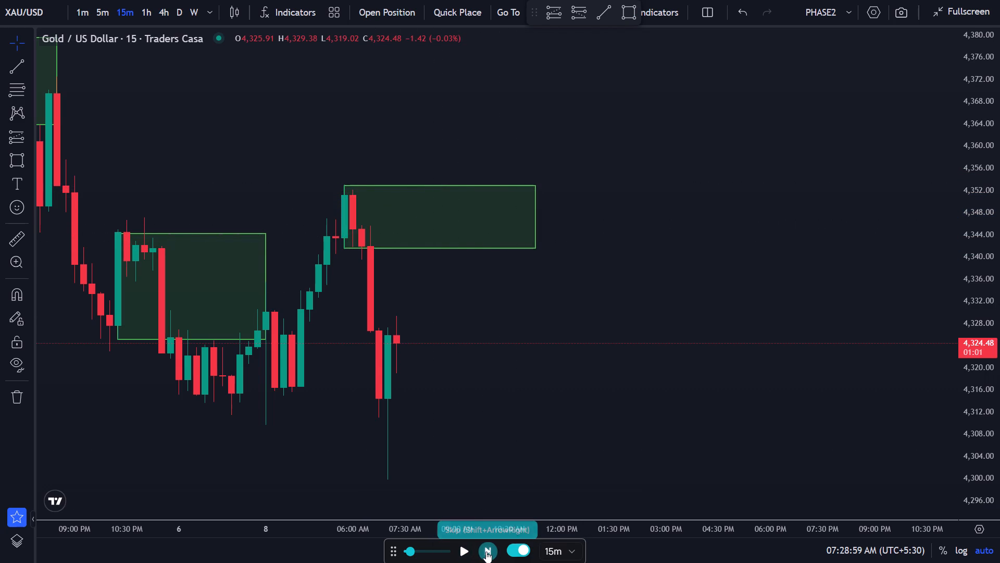
click(486, 552)
click(485, 552)
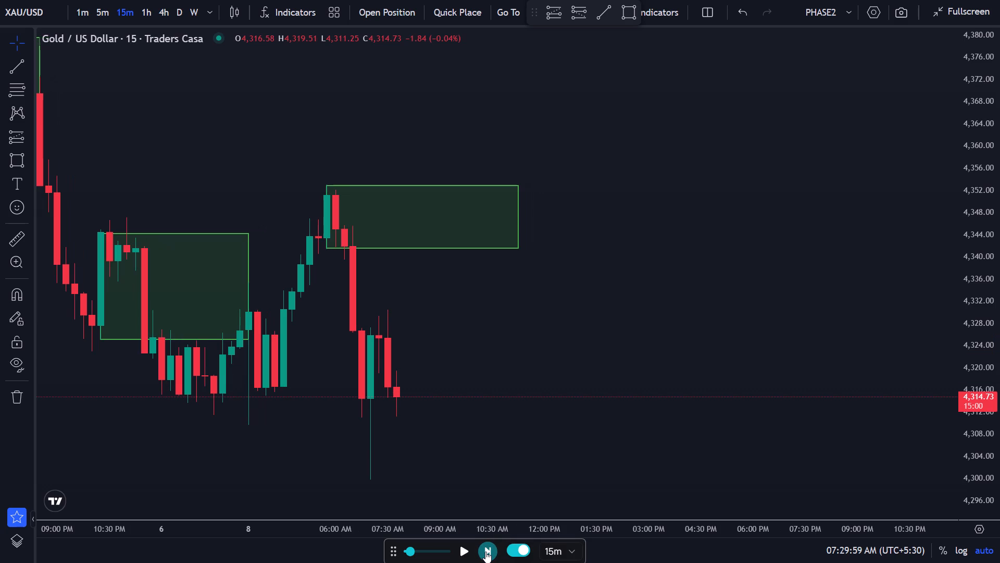
Advance the 15-minute replay candle by candle until the session time reaches 09:29:59 AM.
triple_click(485, 552)
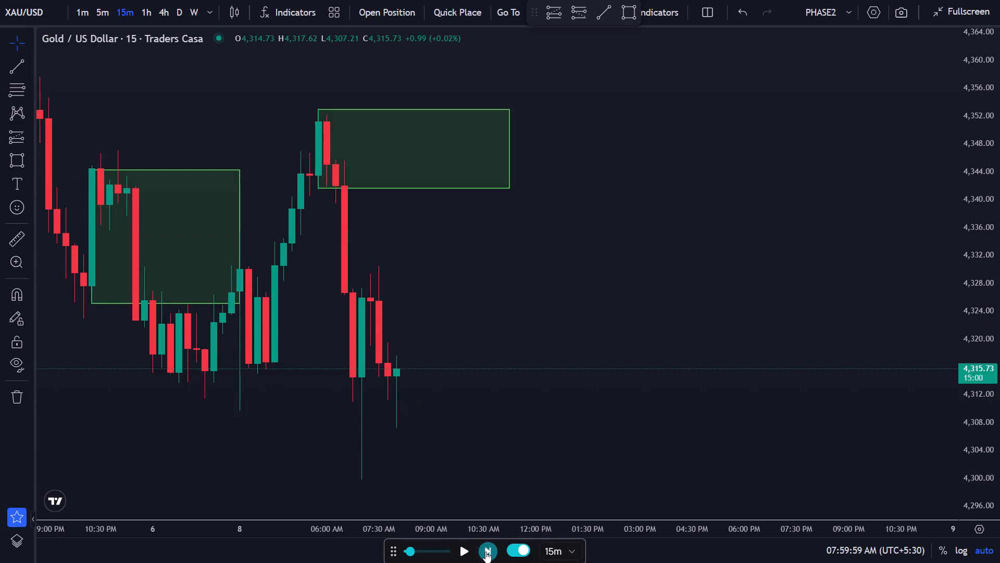
triple_click(485, 552)
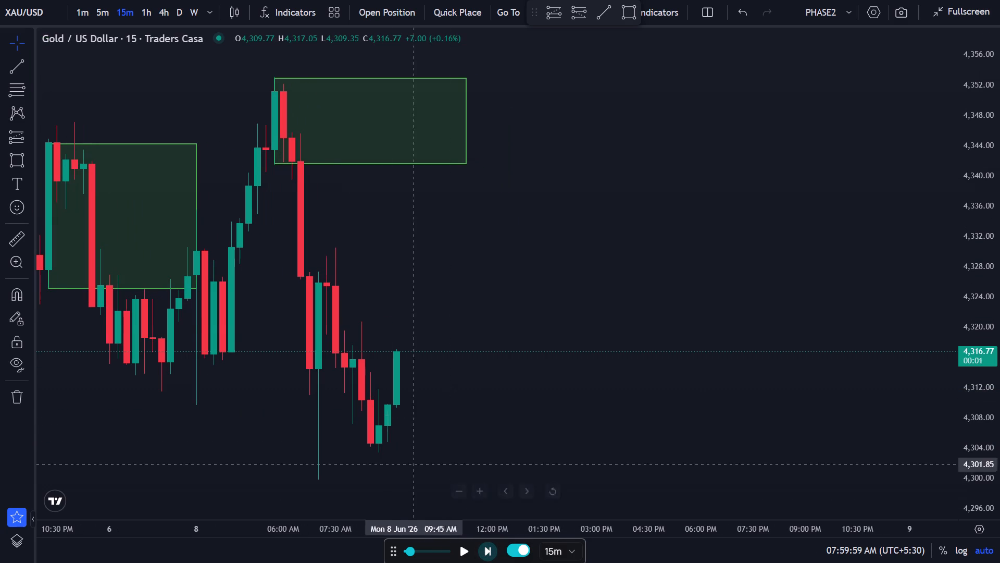
Draw a rectangle zone starting at the 07:00 AM candle, spanning about 4,325.9 down to about 4,314.5 and extending beyond the latest candle.
click(17, 162)
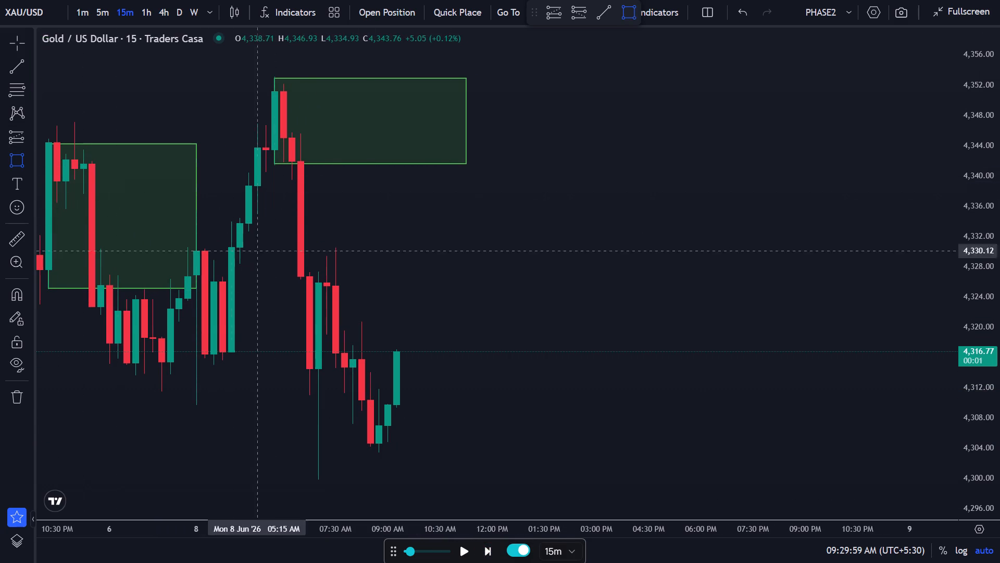
click(320, 283)
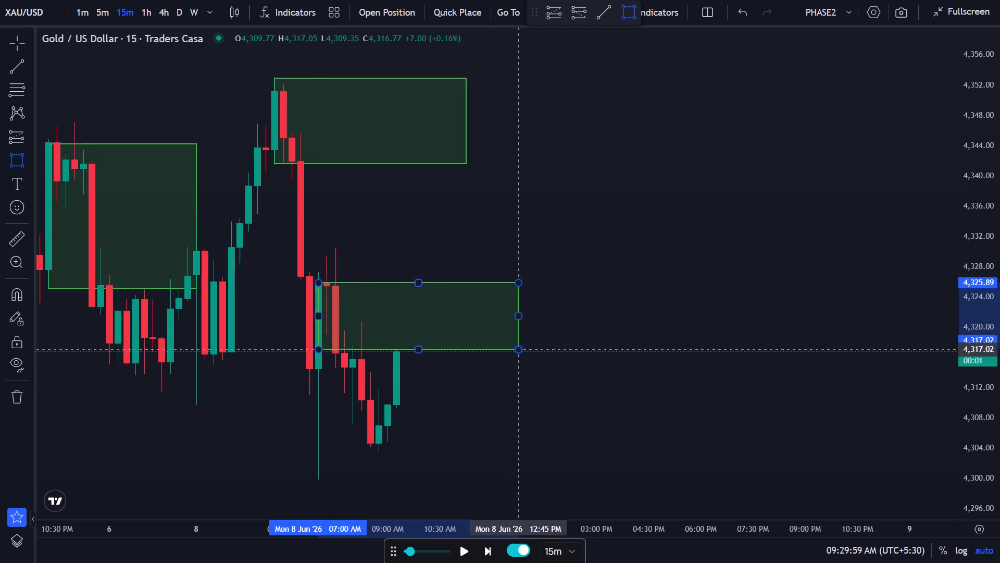
click(542, 368)
click(567, 351)
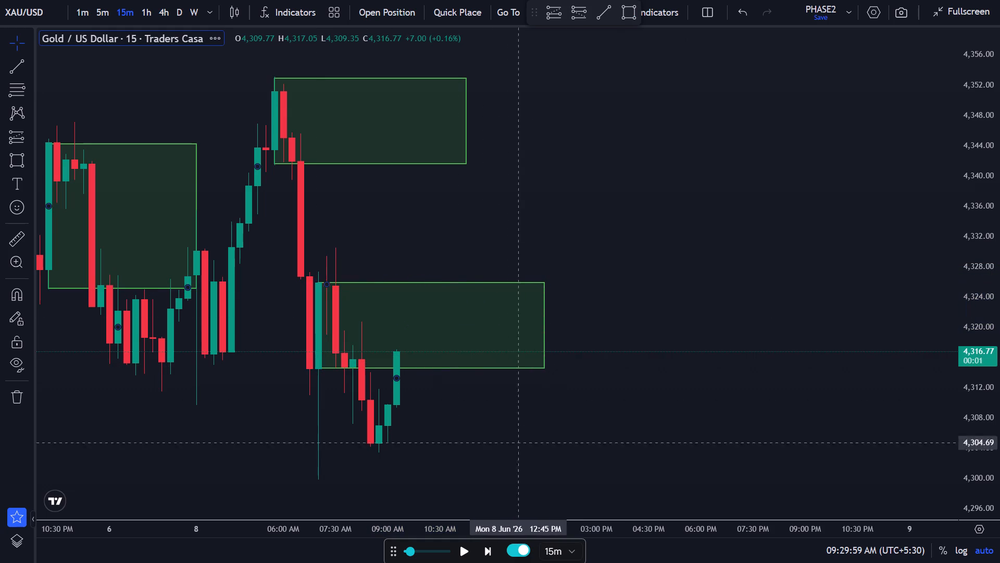
Advance the replay three more 15-minute candles to 10:14:59 AM.
click(486, 551)
click(486, 551)
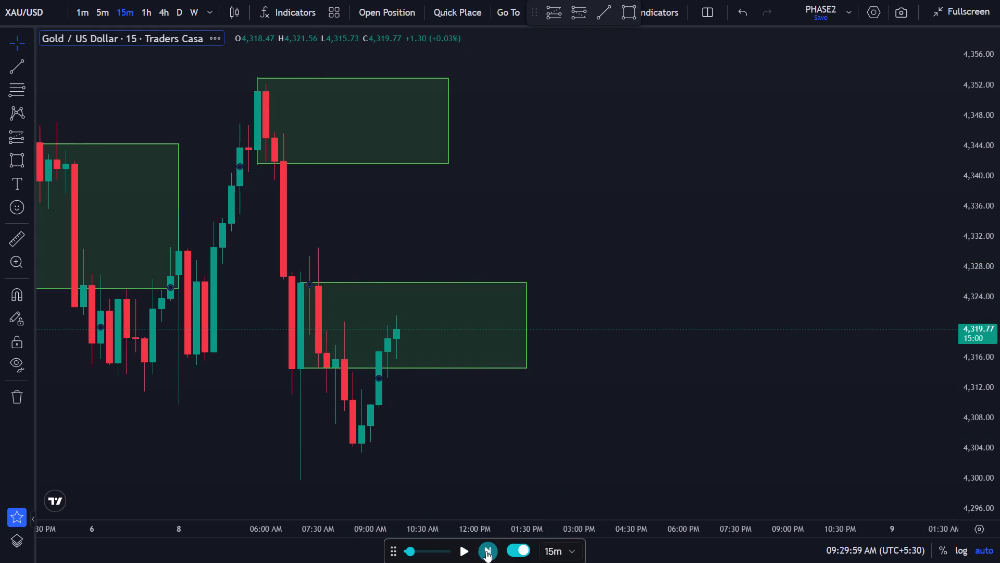
click(486, 551)
Switch the XAU/USD chart to the 5-minute timeframe.
scroll(464, 409, up, 1)
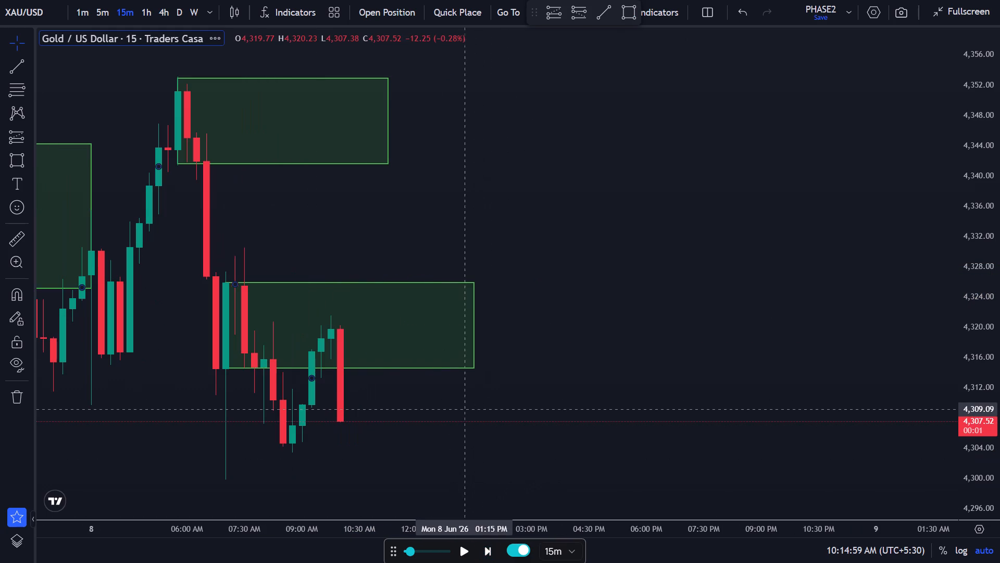
click(96, 7)
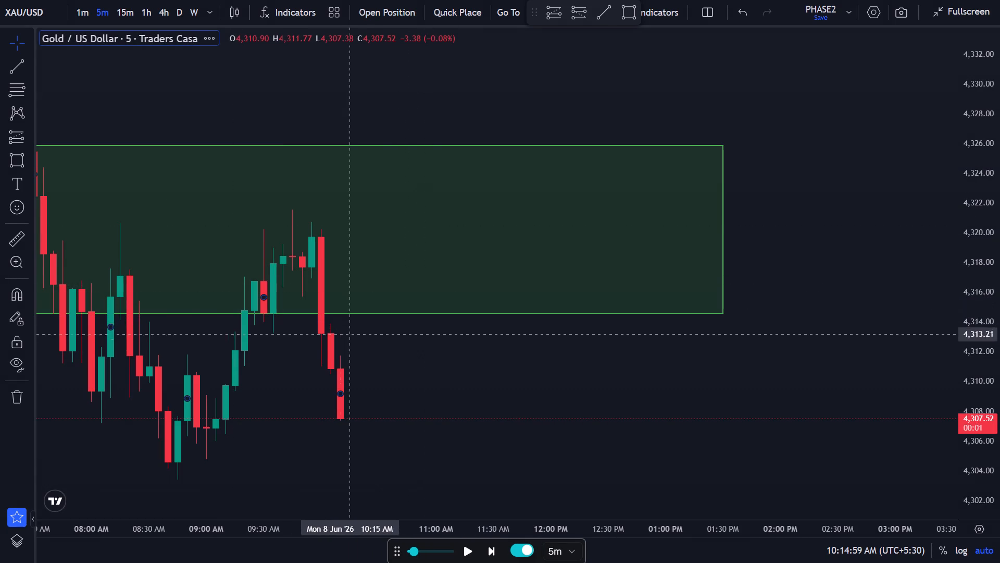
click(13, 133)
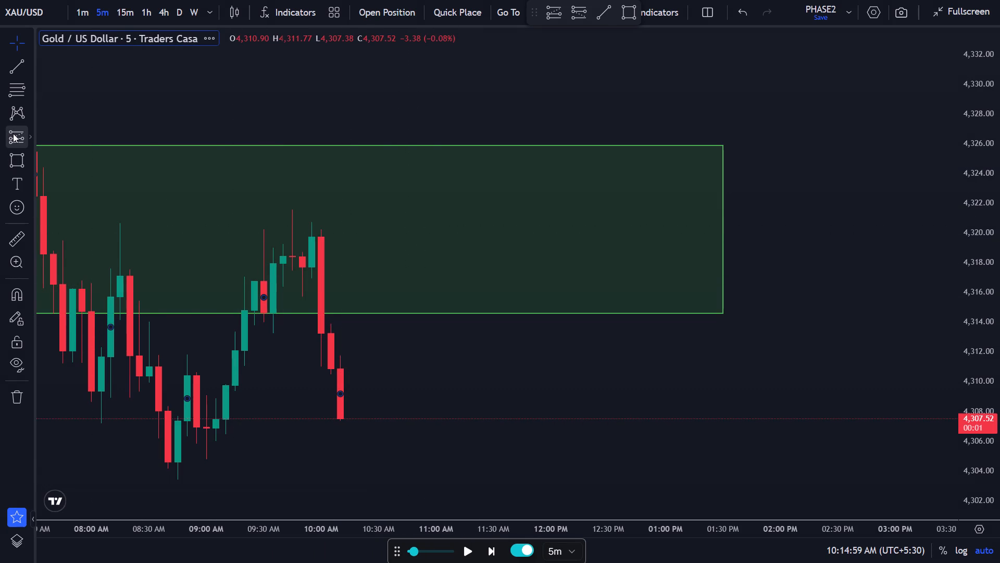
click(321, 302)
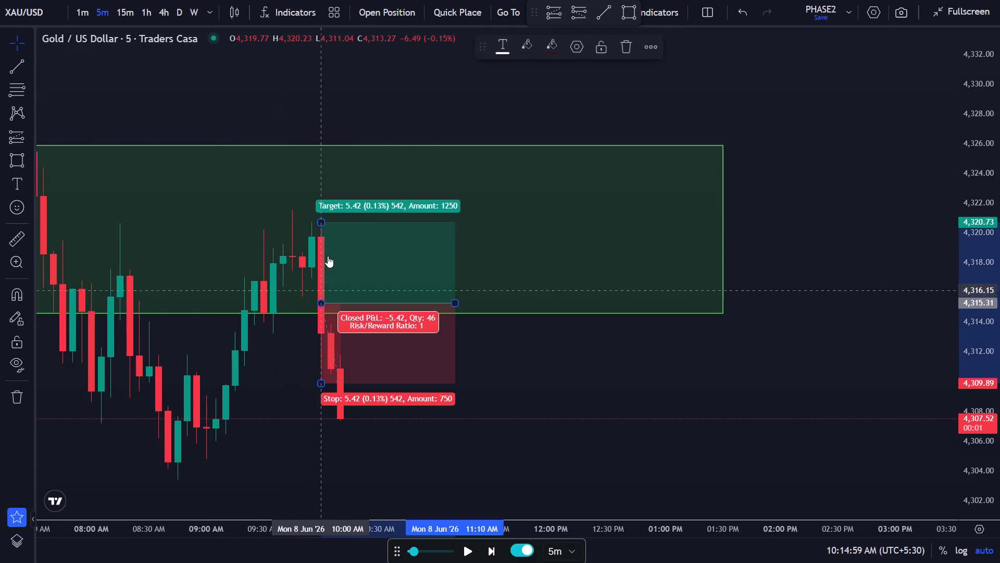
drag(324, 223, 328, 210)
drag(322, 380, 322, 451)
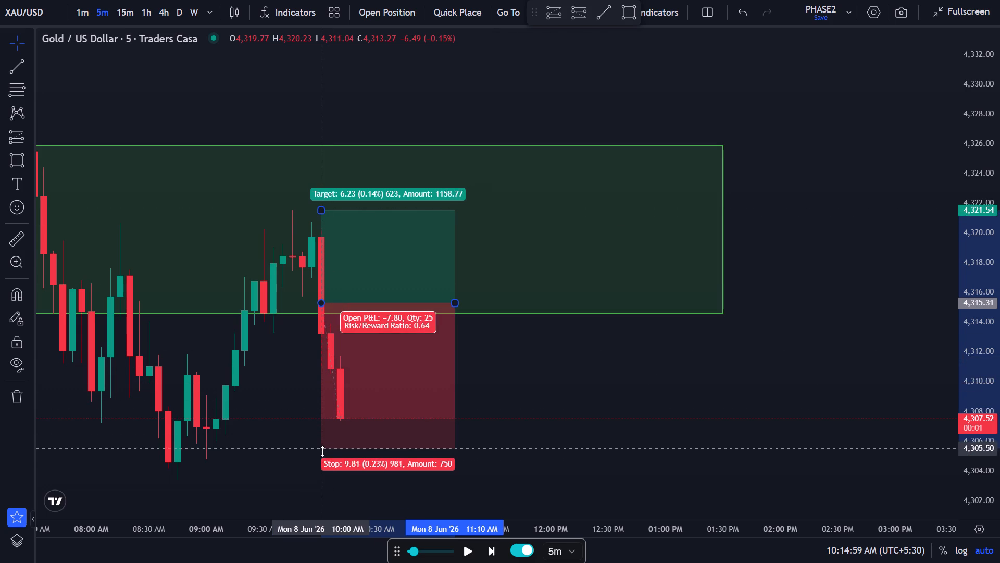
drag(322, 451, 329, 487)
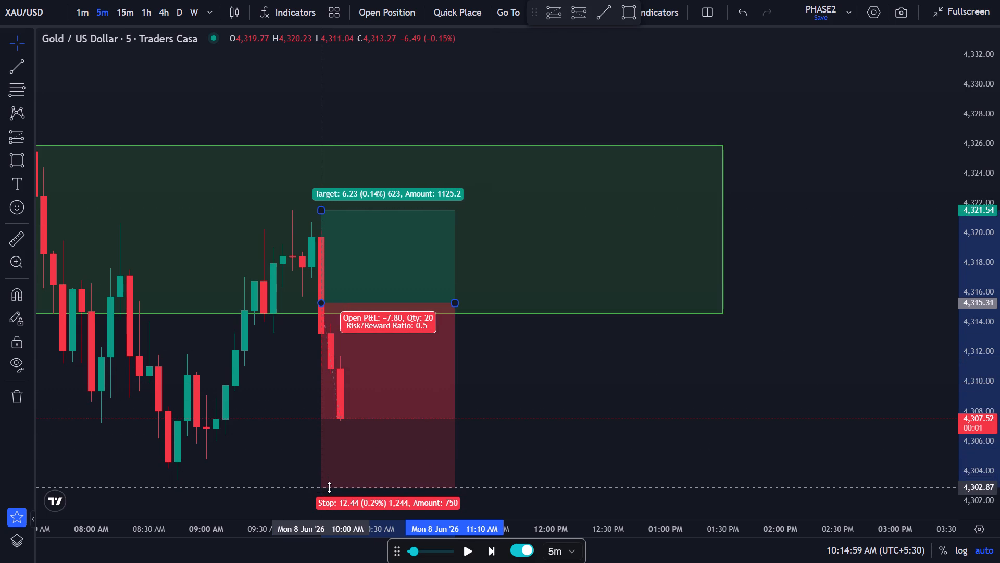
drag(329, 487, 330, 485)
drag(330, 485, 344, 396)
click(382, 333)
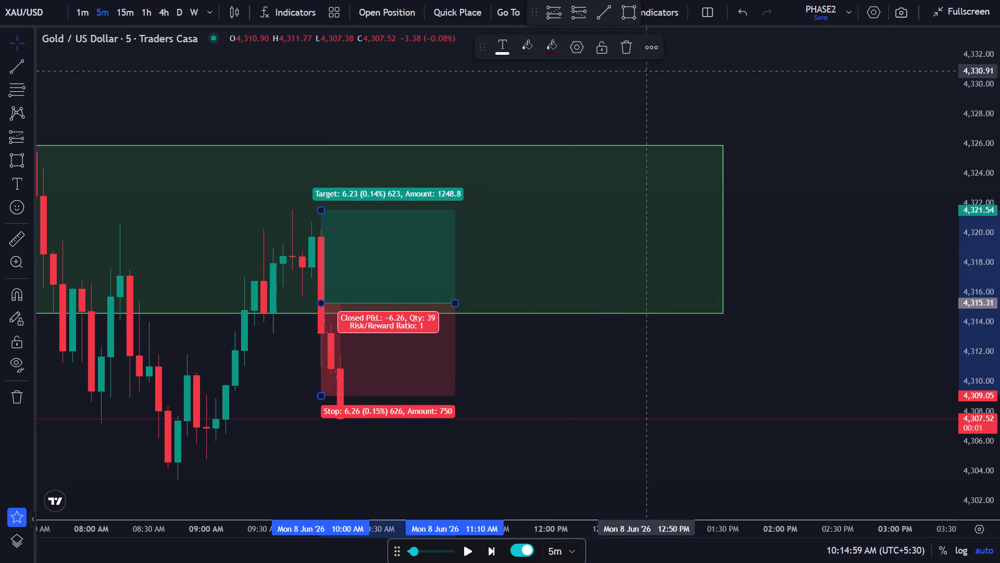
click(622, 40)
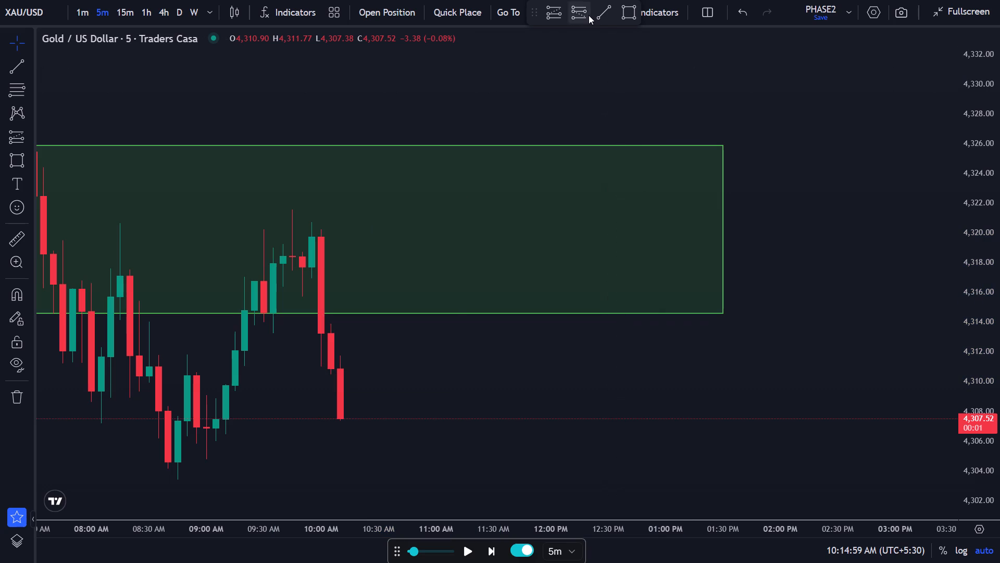
Place a short position on the 10:00 AM candle with entry at about 4,315.62, stop at about 4,321.62 and target at about 4,303.88.
click(589, 15)
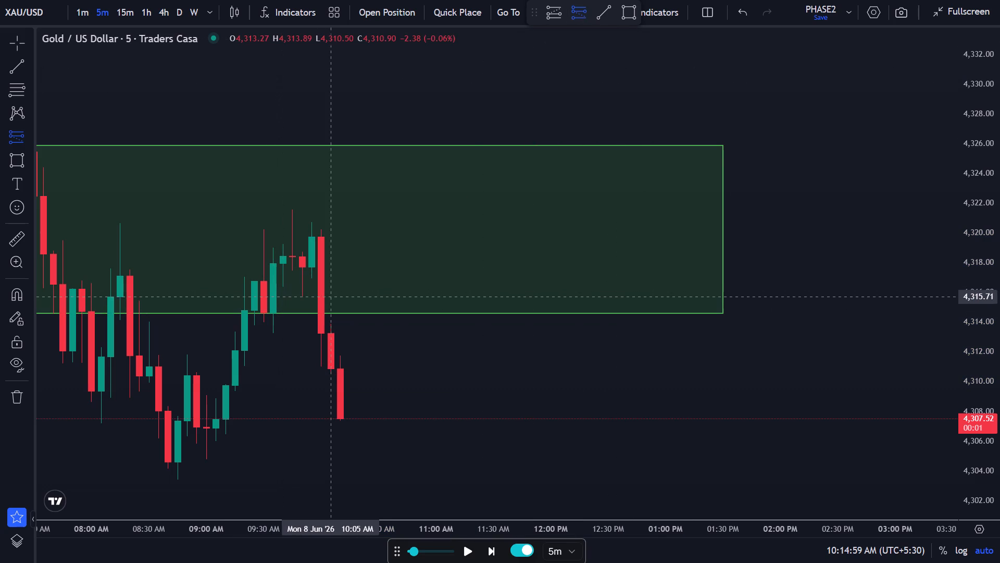
click(323, 298)
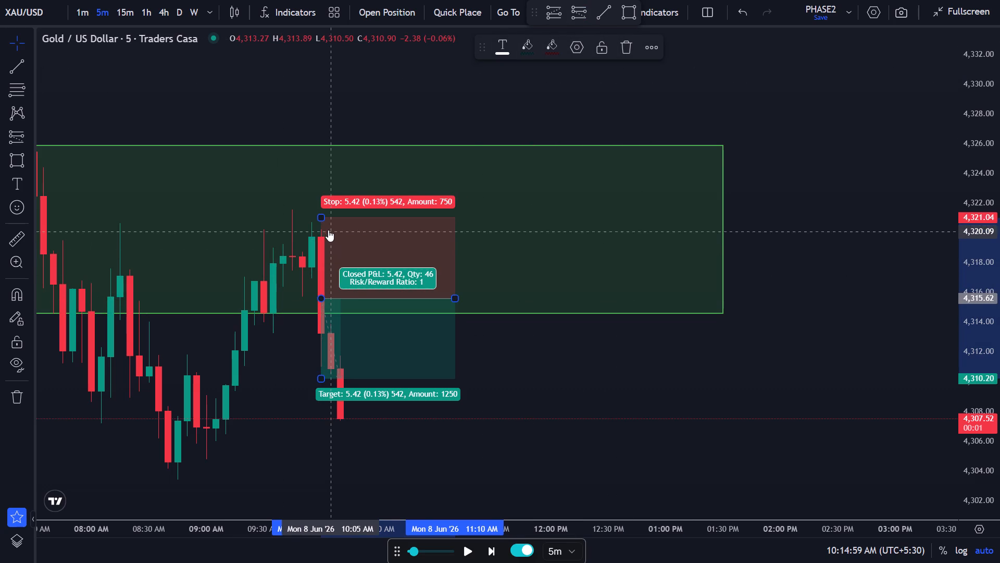
drag(323, 218, 319, 211)
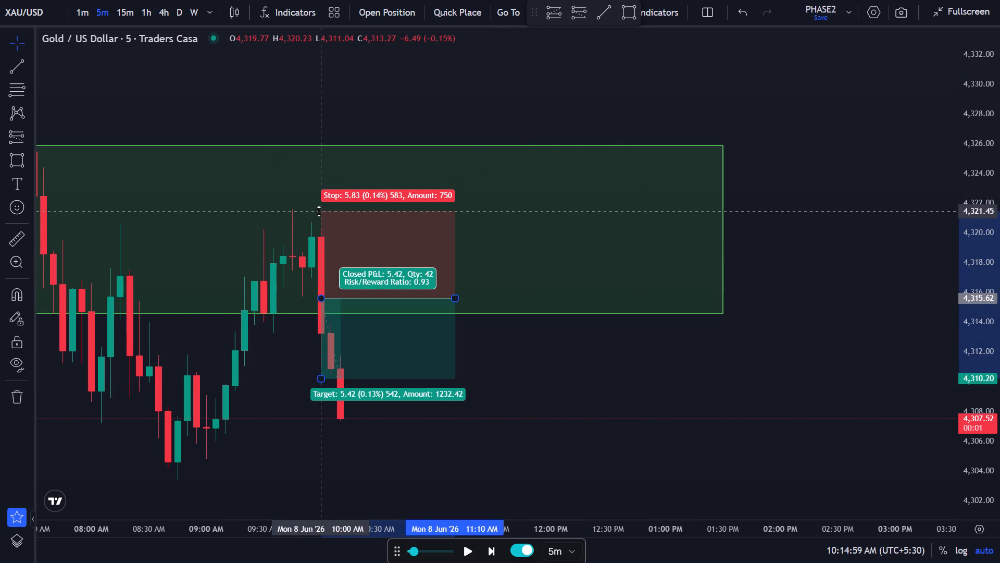
drag(319, 211, 296, 253)
drag(319, 250, 321, 214)
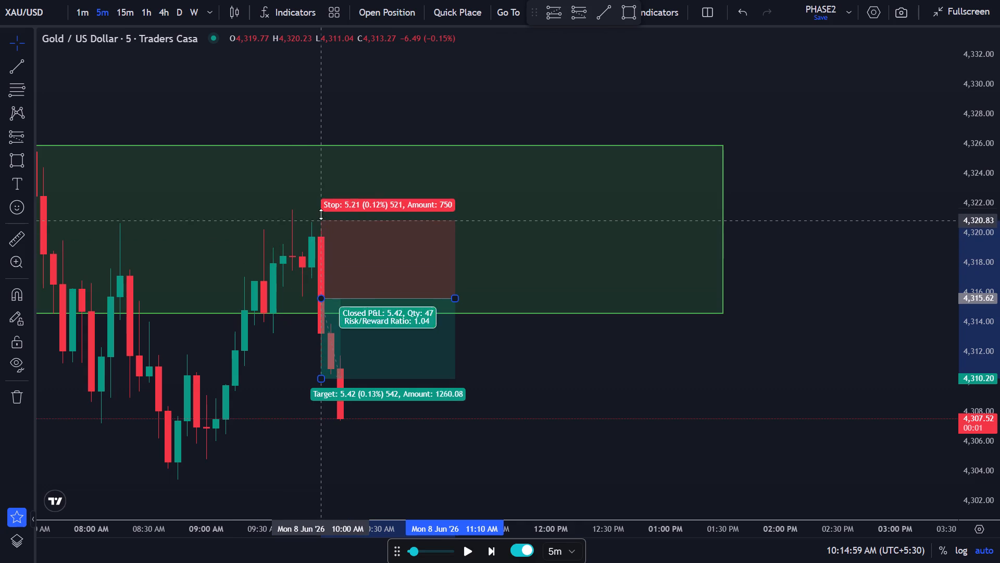
drag(321, 214, 322, 209)
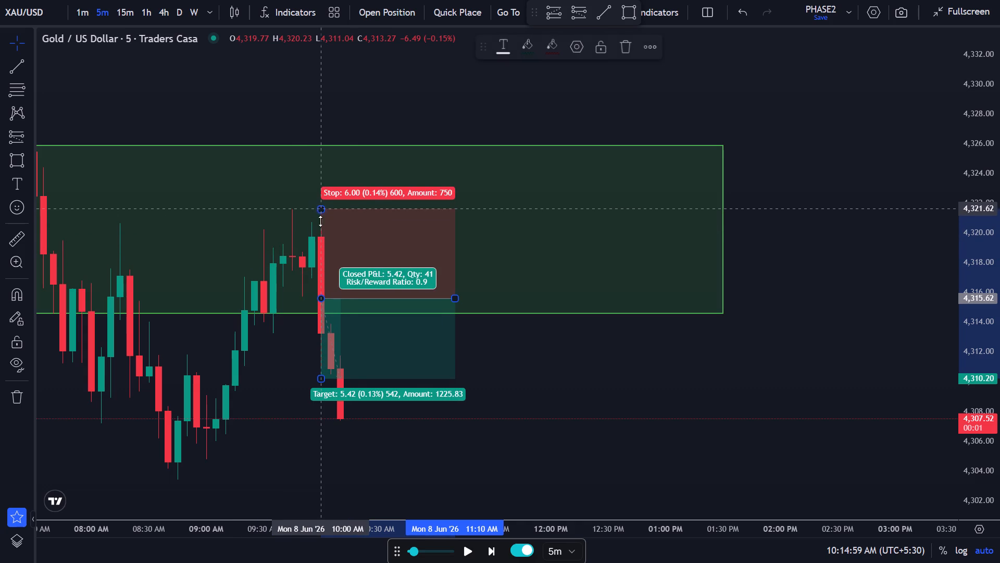
drag(318, 377, 326, 413)
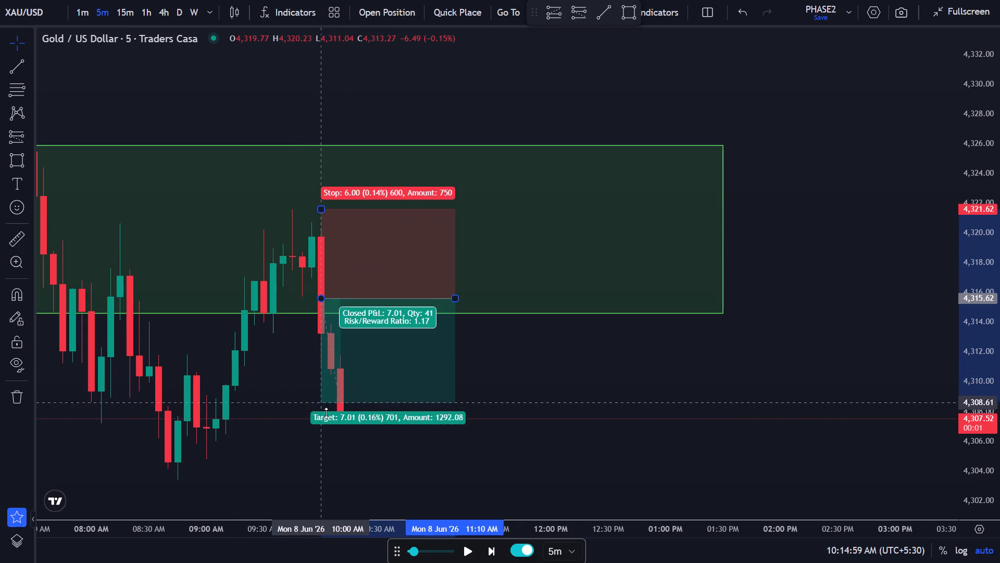
drag(326, 413, 330, 474)
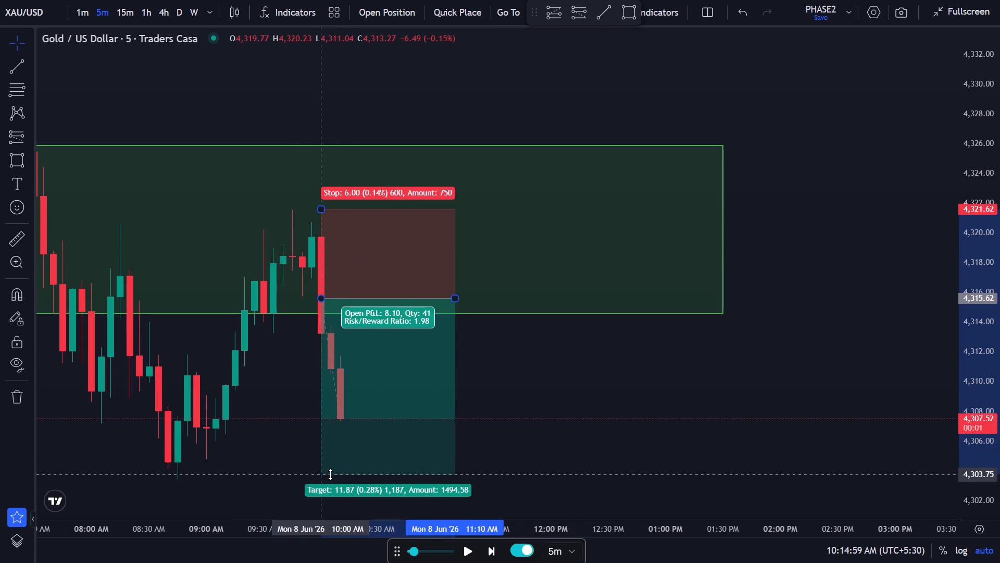
drag(330, 474, 332, 478)
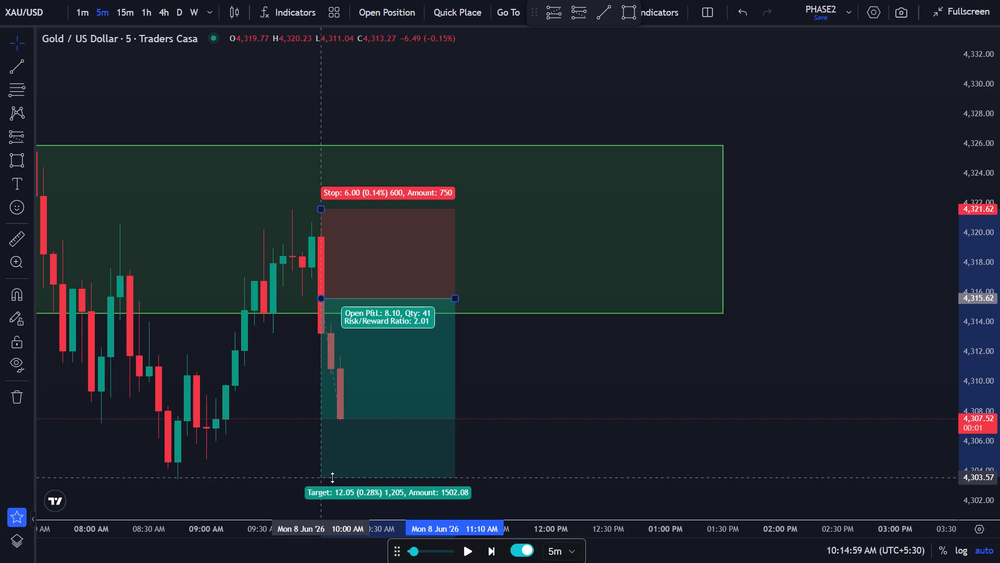
drag(332, 478, 336, 456)
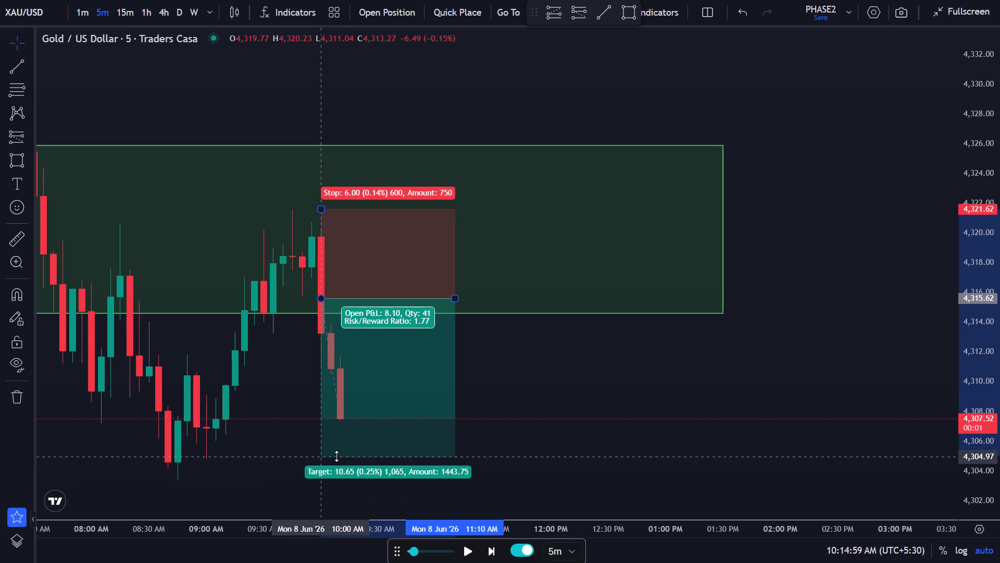
drag(336, 456, 339, 473)
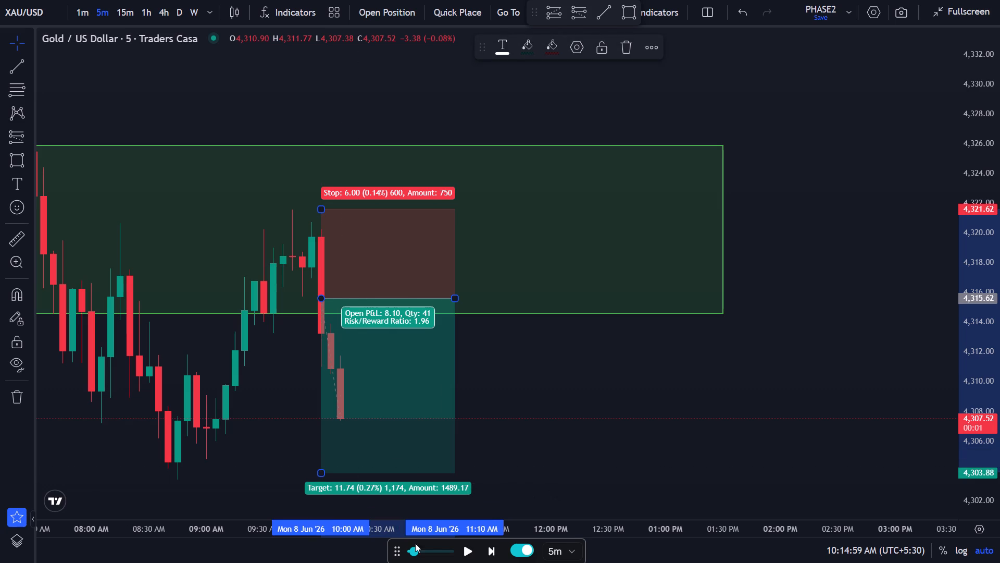
Advance the 5-minute replay candle by candle to 11:09:59 AM to play out the short position.
click(490, 551)
click(490, 551)
double_click(490, 552)
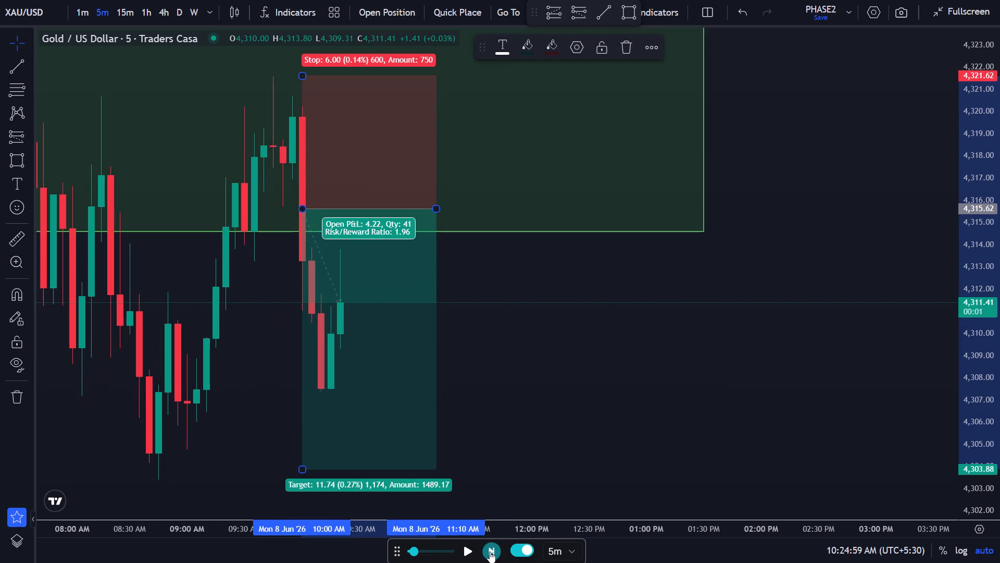
triple_click(490, 552)
triple_click(490, 552)
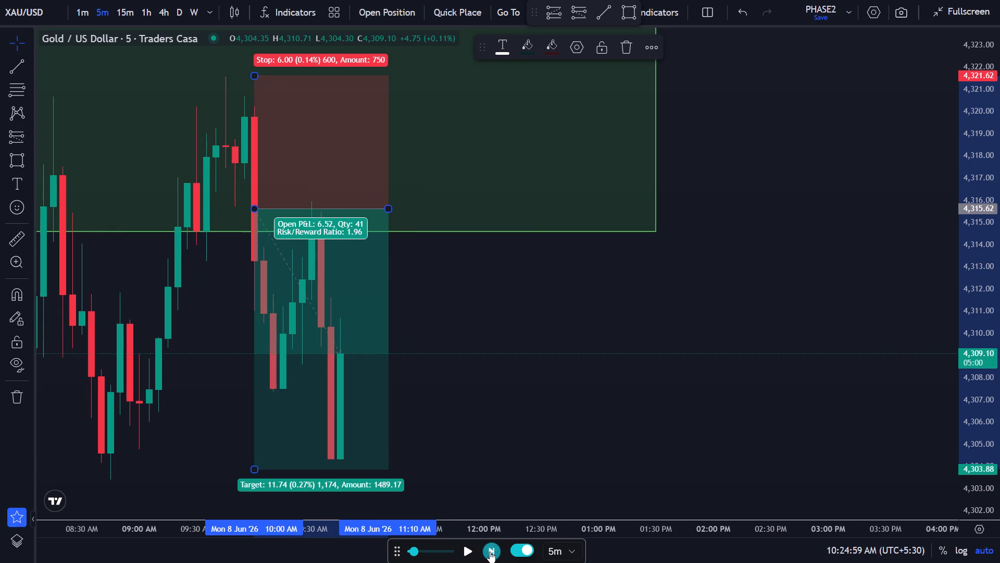
click(490, 552)
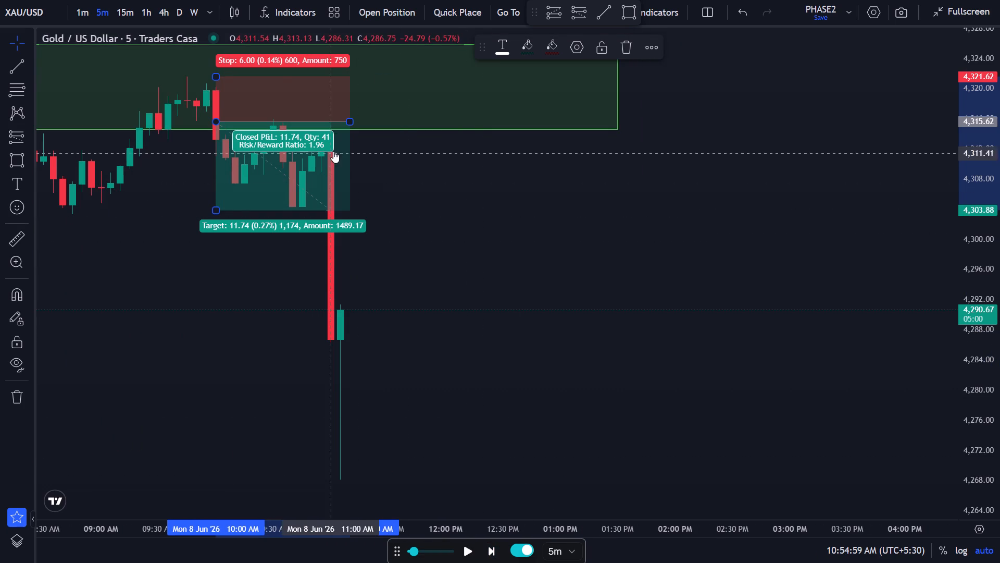
Extend the short position's target to about 4,300.52 and deselect the drawing.
drag(215, 211, 216, 236)
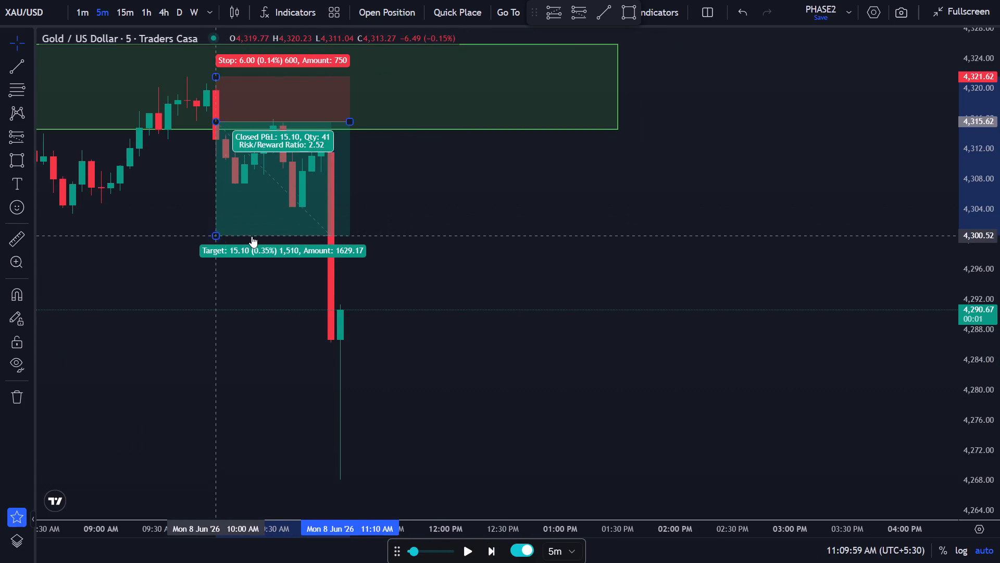
click(422, 256)
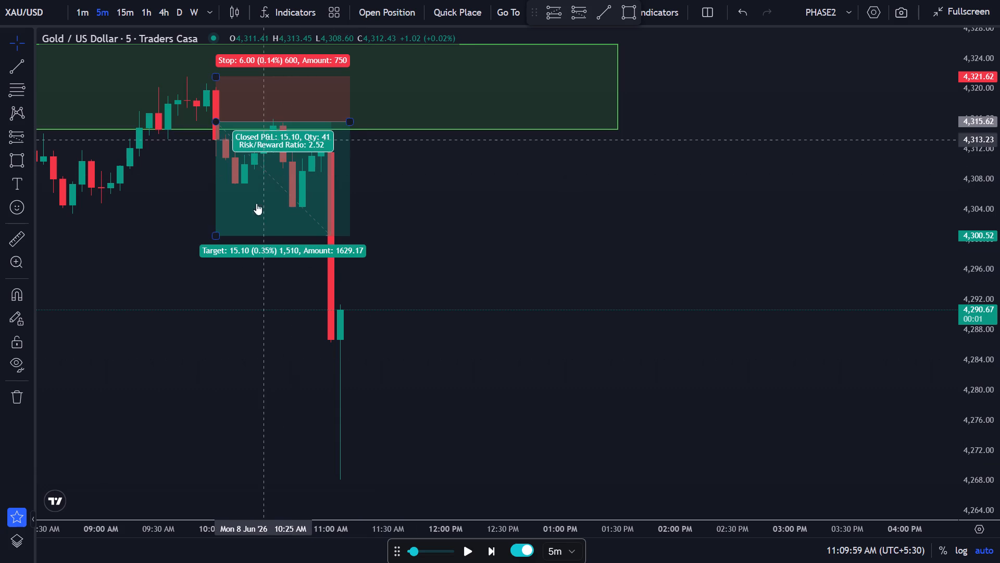
double_click(528, 320)
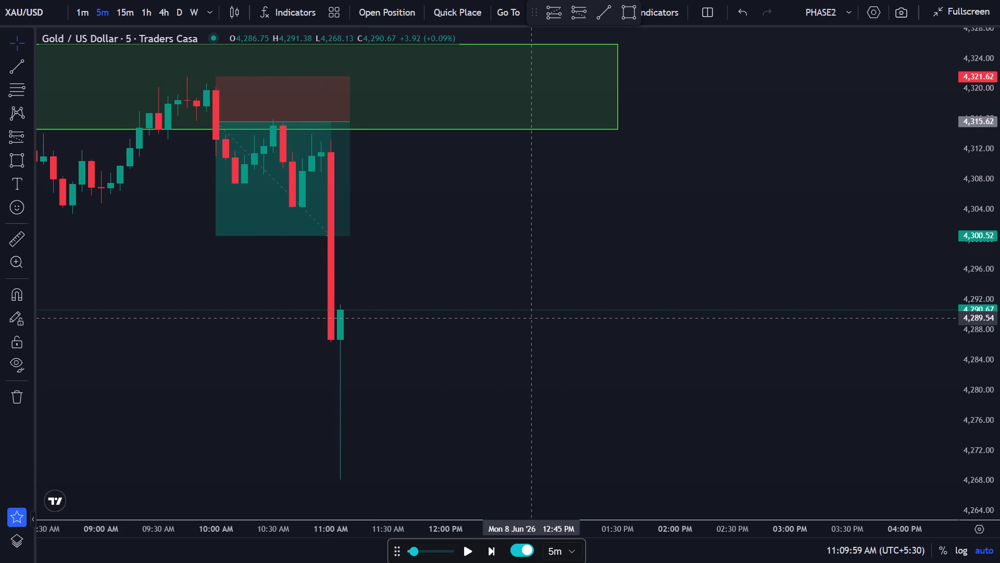
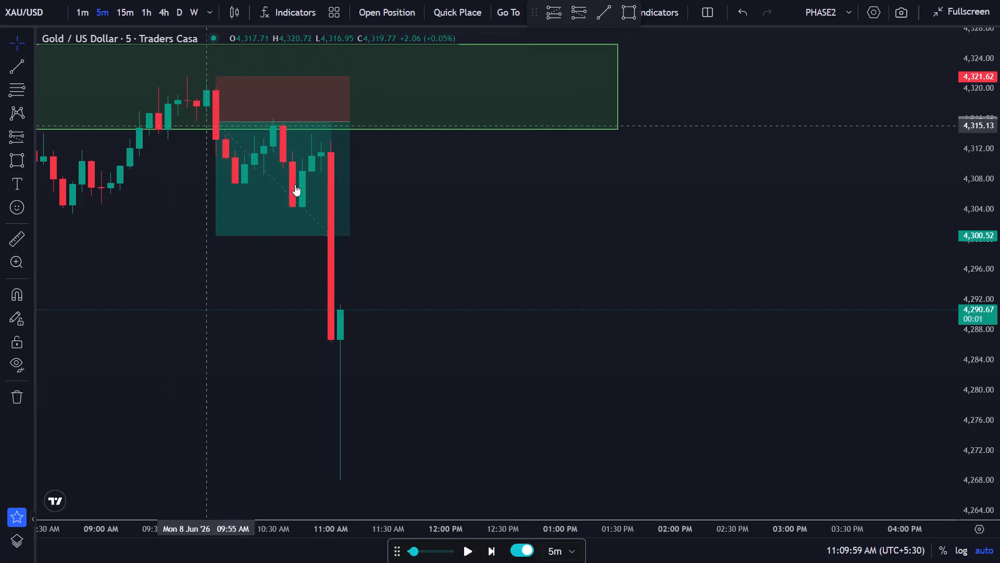
Delete the short position drawn on the 10:00 AM candle.
drag(469, 210, 414, 221)
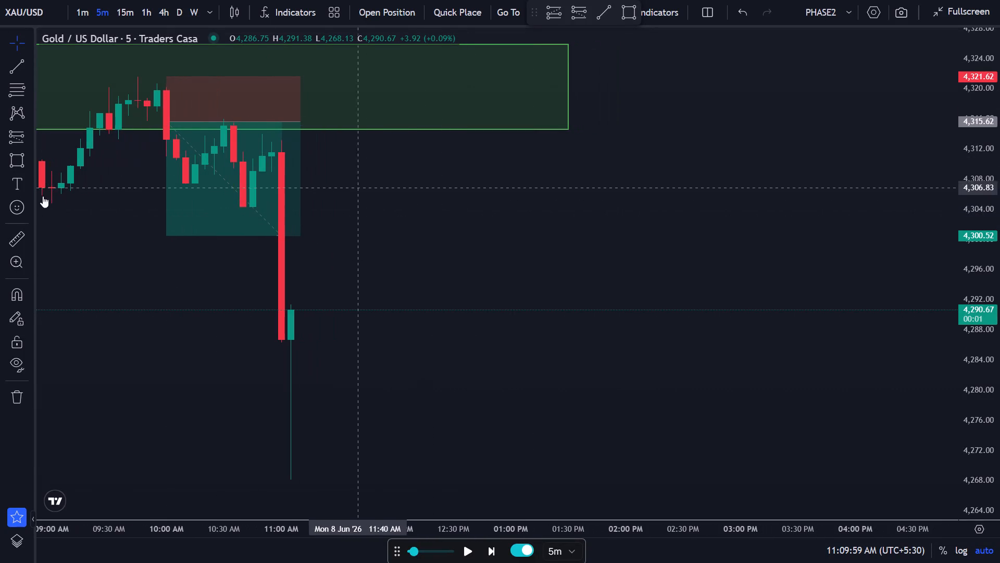
click(219, 182)
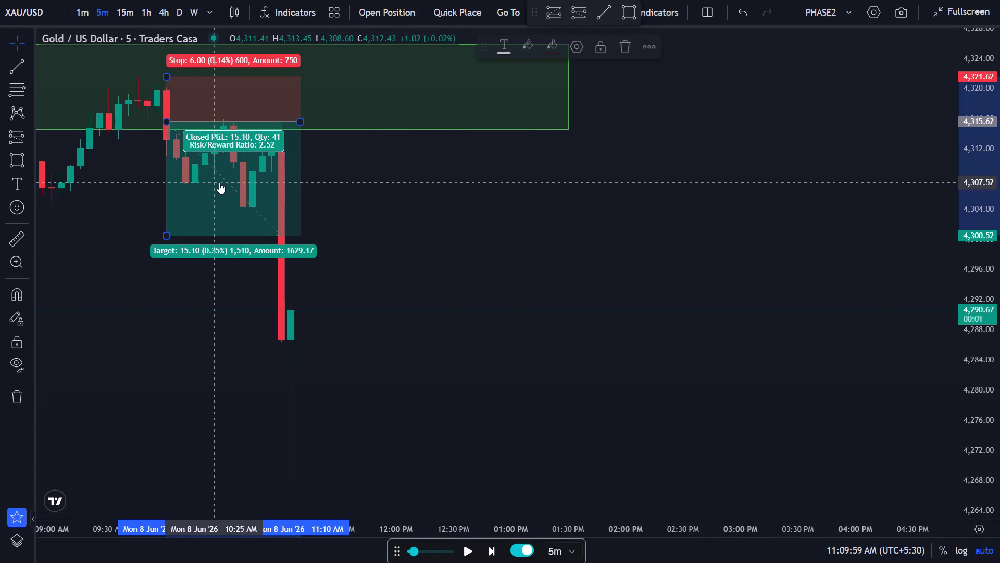
click(624, 51)
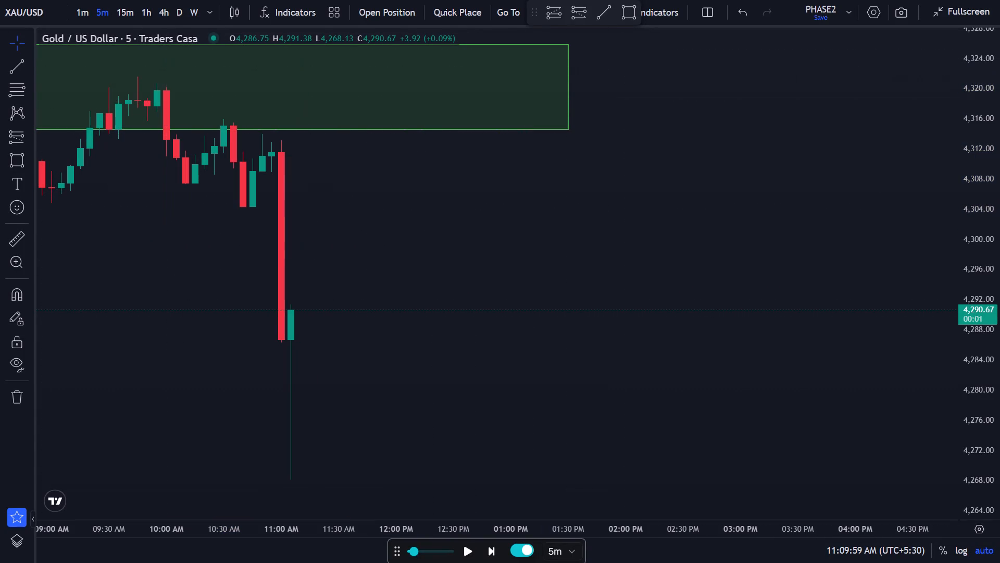
Draw a rectangle zone from 10:55 AM to 12:05 PM between about 4,312.71 and 4,309.08.
click(15, 162)
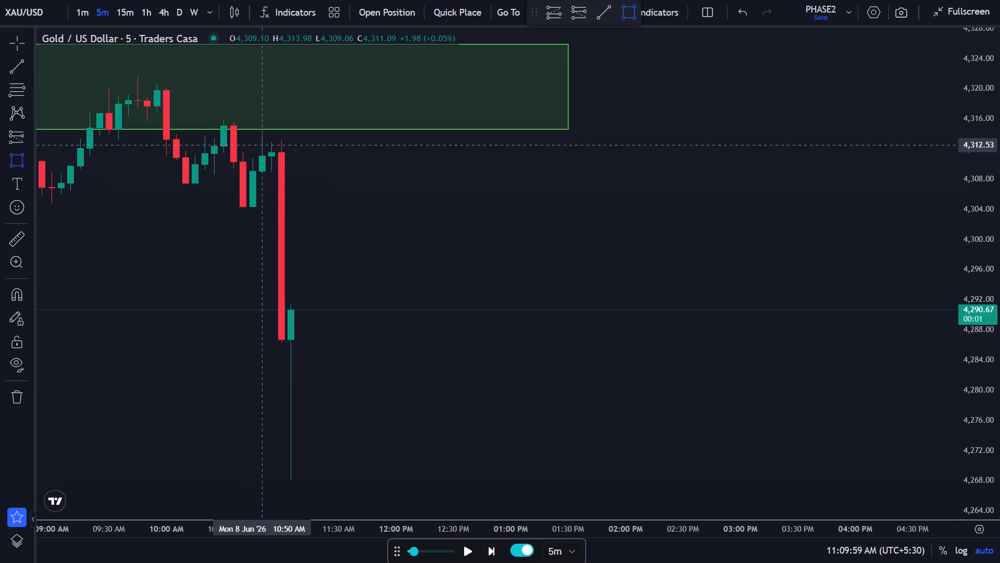
click(271, 144)
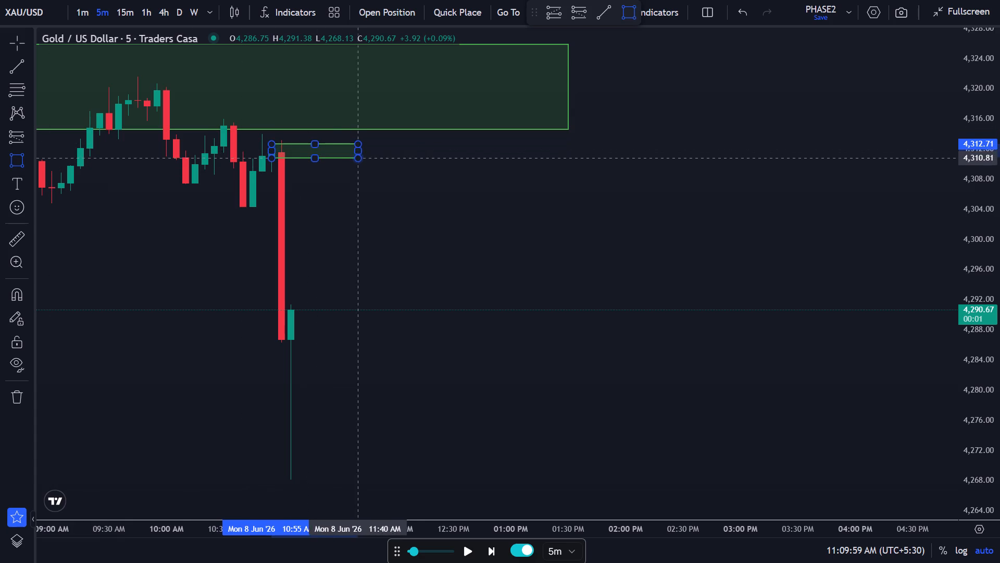
click(385, 171)
click(414, 166)
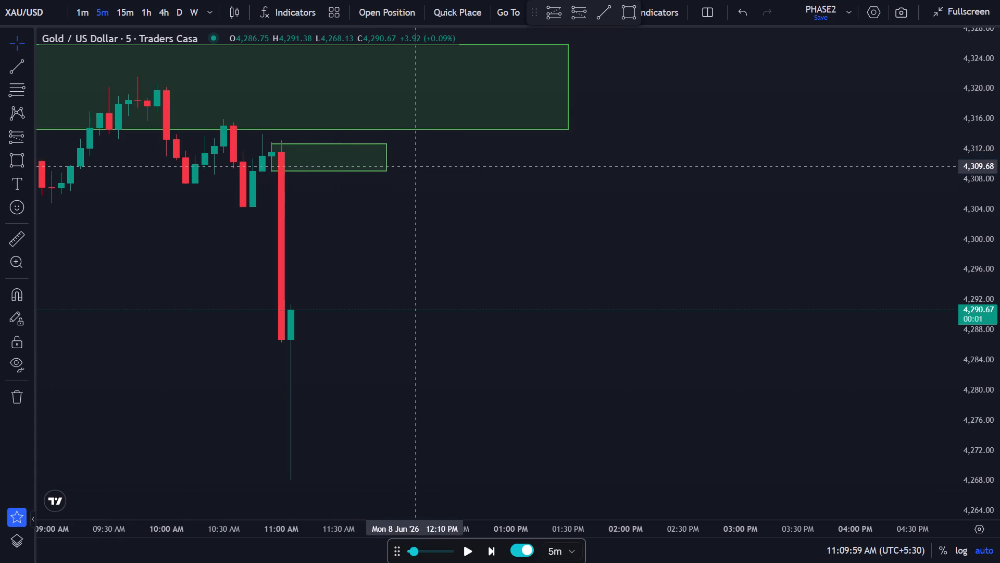
drag(386, 161, 392, 160)
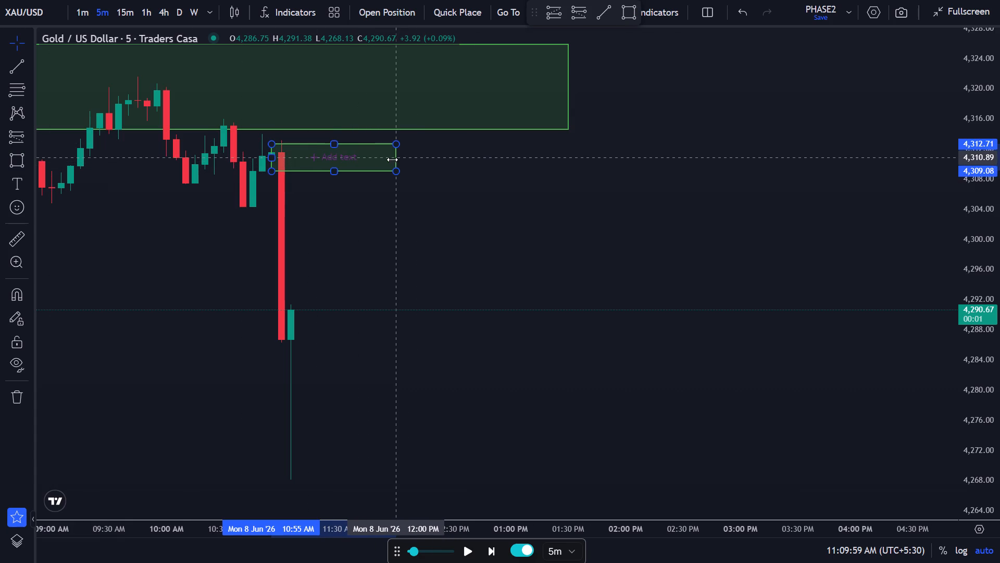
drag(392, 160, 408, 159)
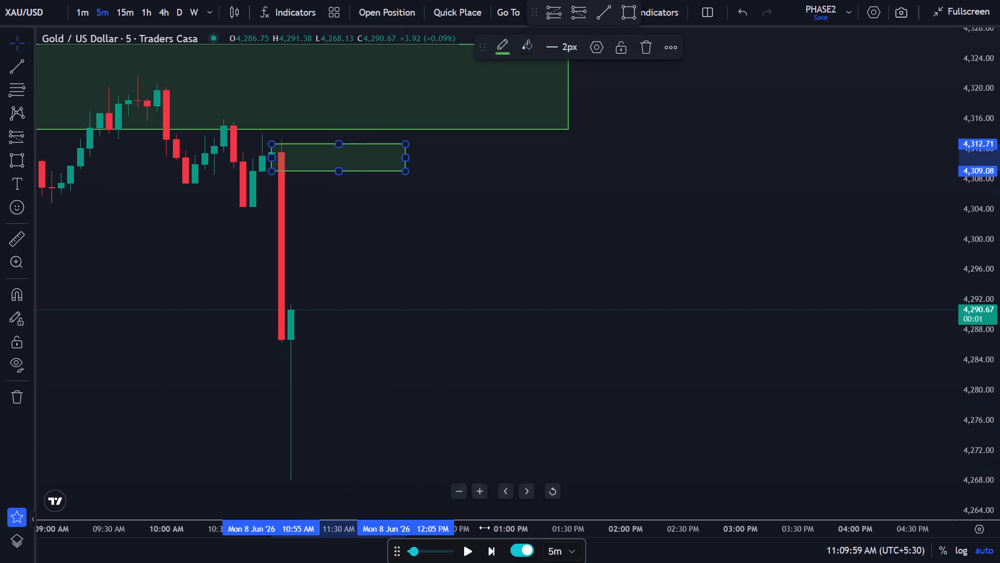
Advance the 5-minute replay candle by candle to 12:04:59 PM, past the retest of the small zone.
click(494, 551)
click(494, 551)
click(495, 550)
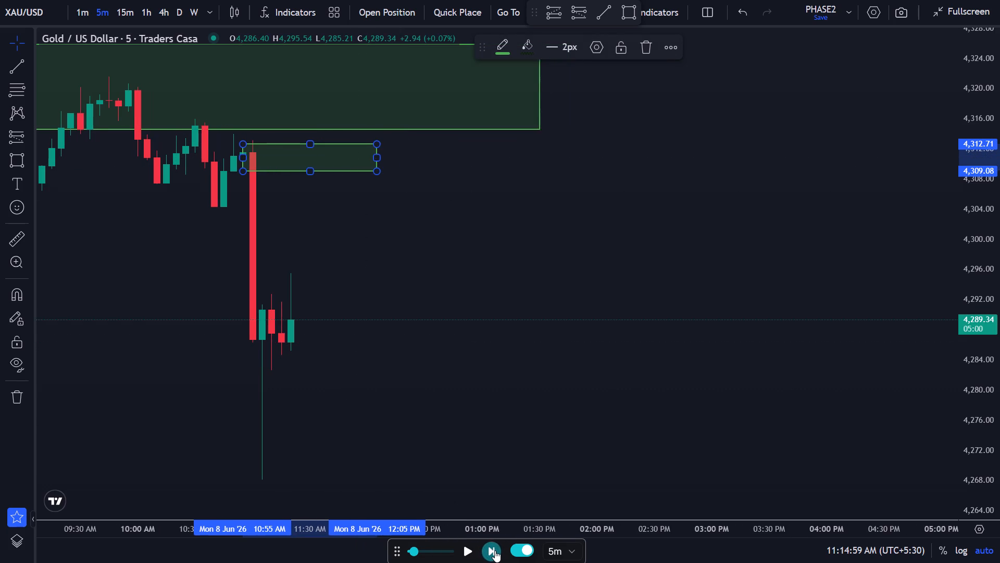
click(495, 550)
click(495, 550)
click(495, 550)
click(495, 550)
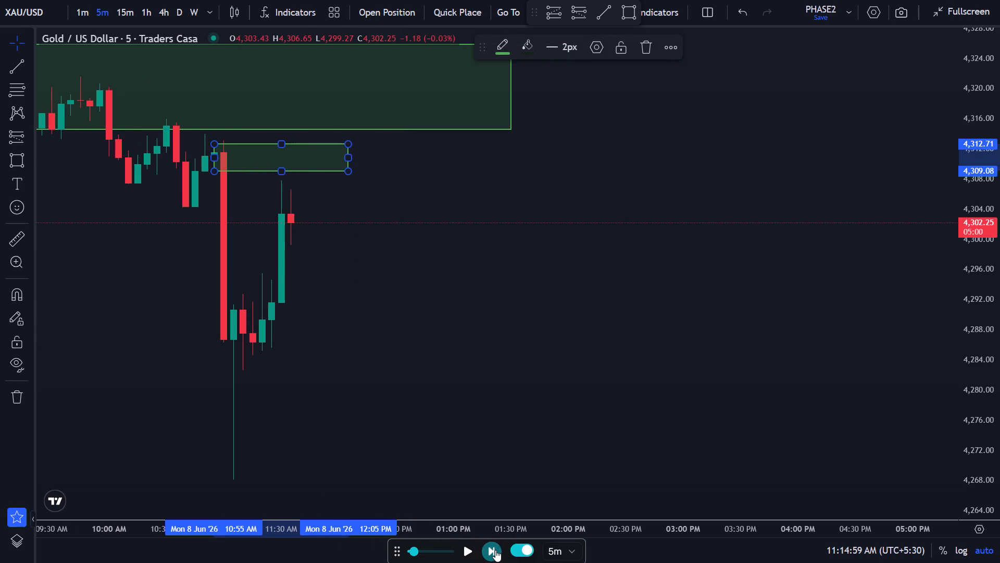
click(495, 549)
click(495, 549)
click(495, 549)
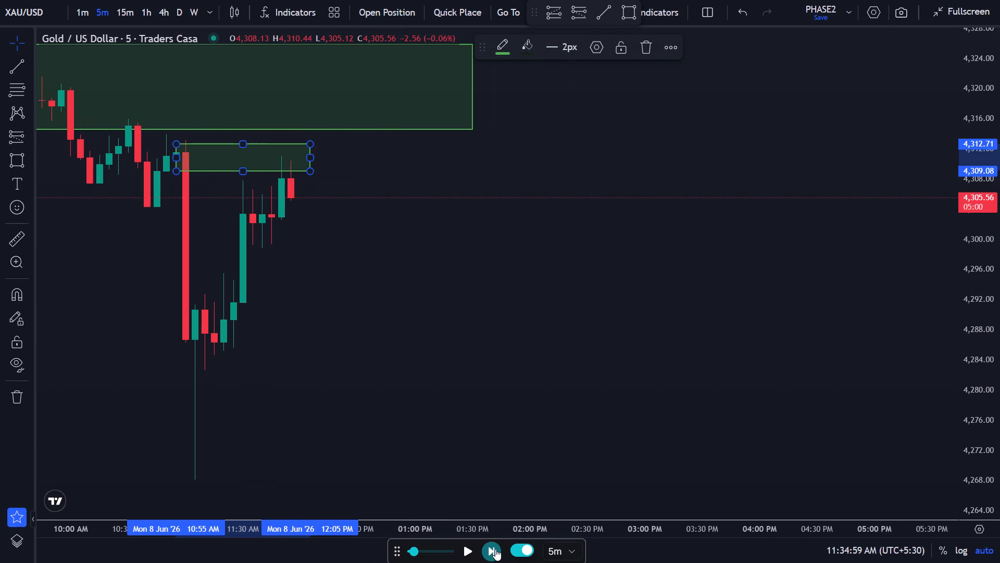
click(495, 549)
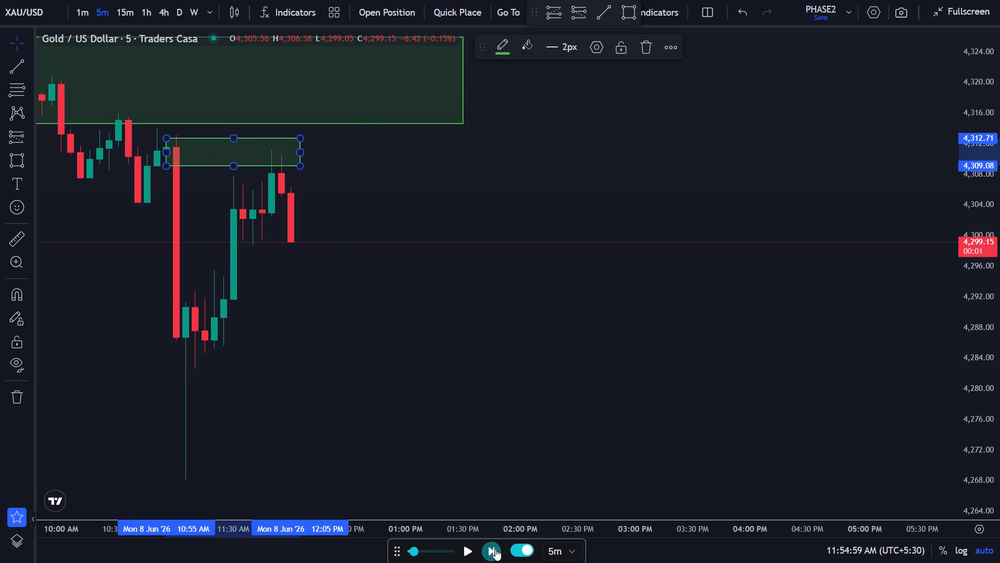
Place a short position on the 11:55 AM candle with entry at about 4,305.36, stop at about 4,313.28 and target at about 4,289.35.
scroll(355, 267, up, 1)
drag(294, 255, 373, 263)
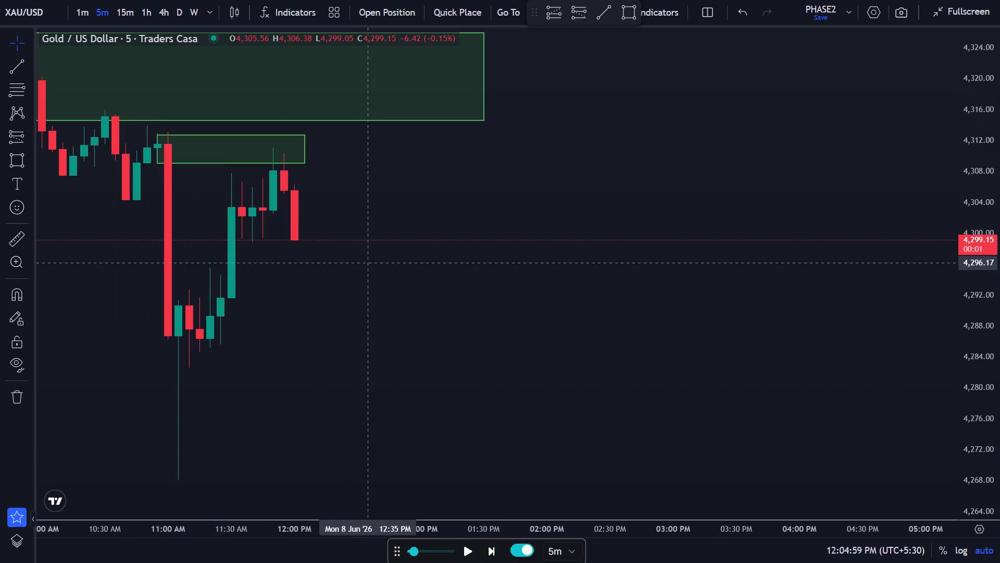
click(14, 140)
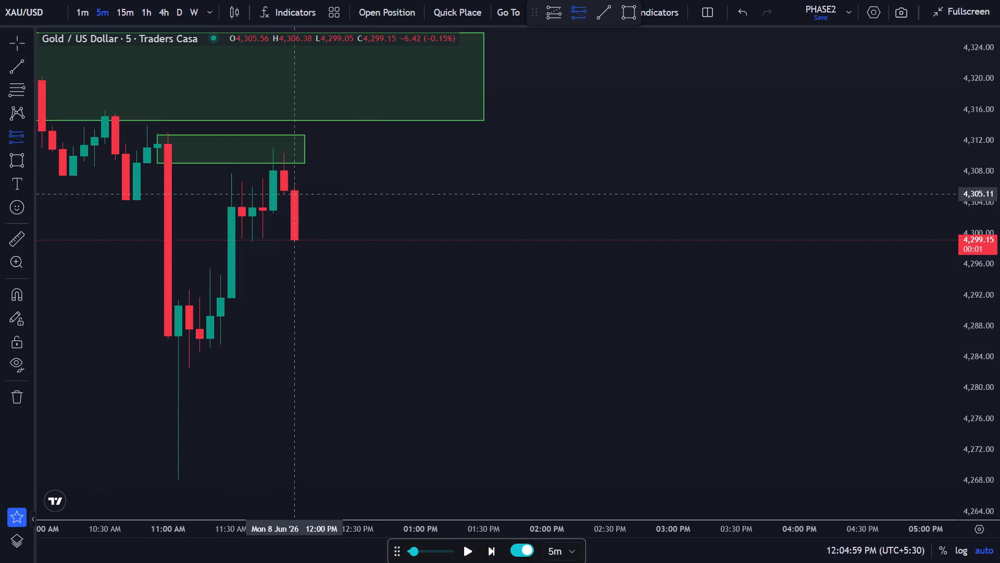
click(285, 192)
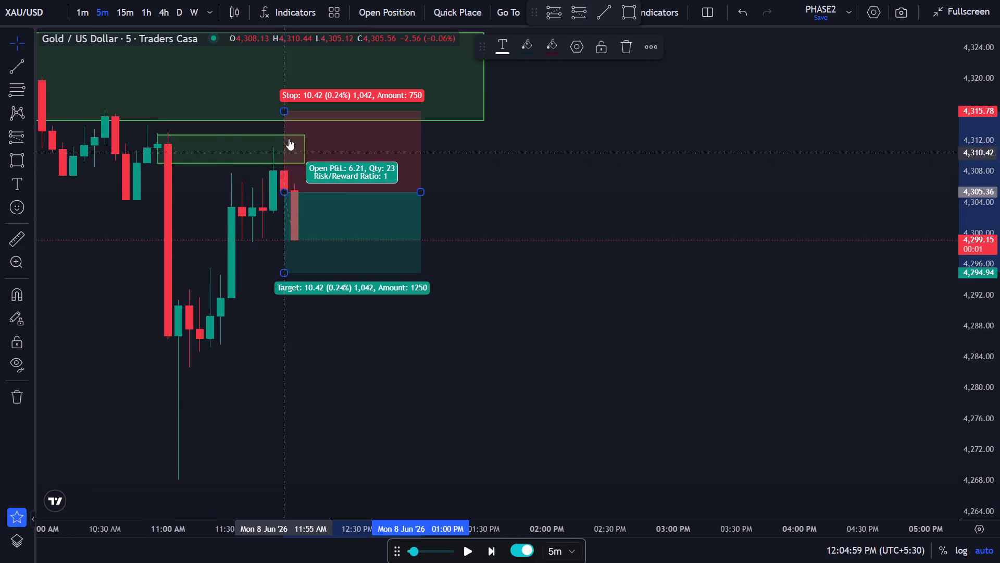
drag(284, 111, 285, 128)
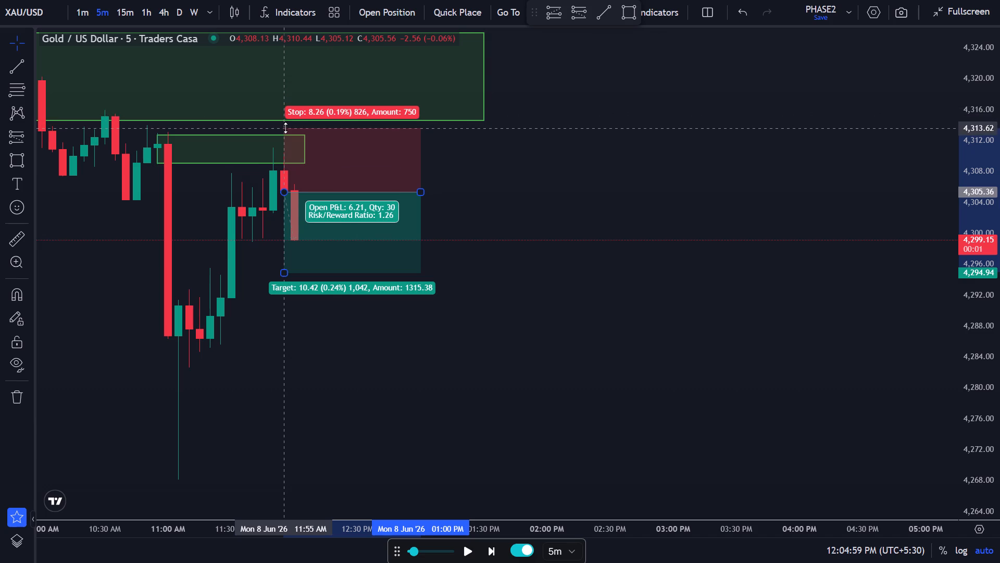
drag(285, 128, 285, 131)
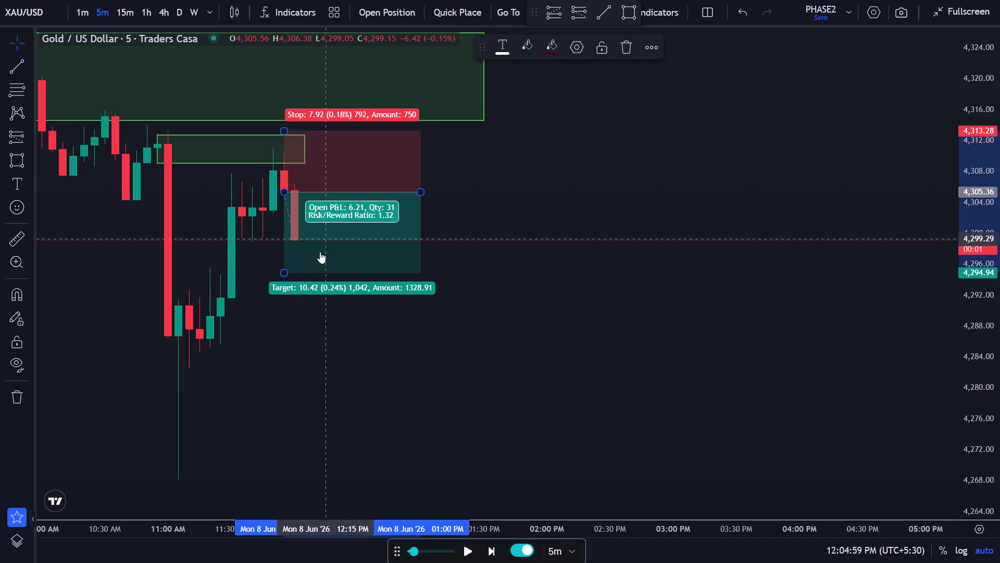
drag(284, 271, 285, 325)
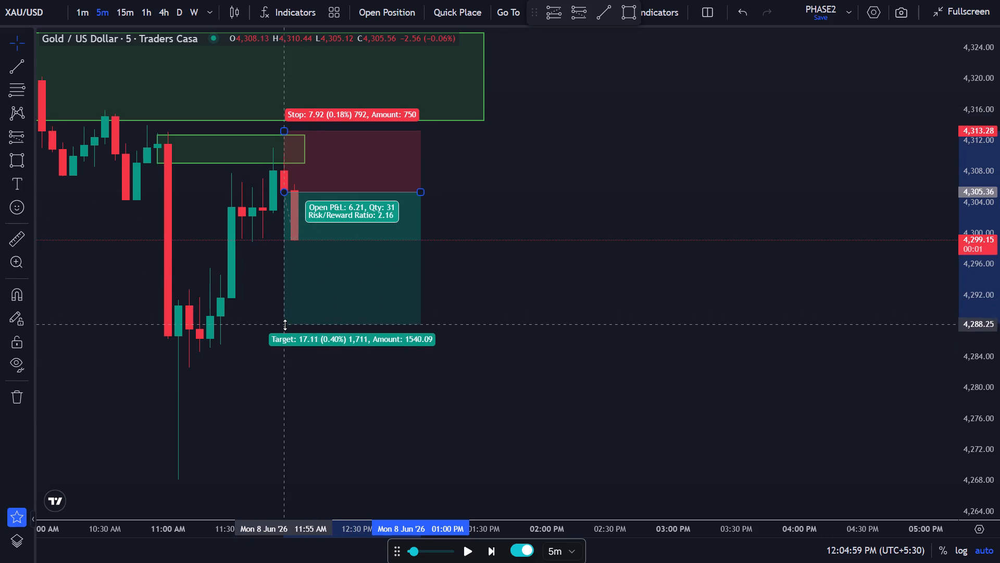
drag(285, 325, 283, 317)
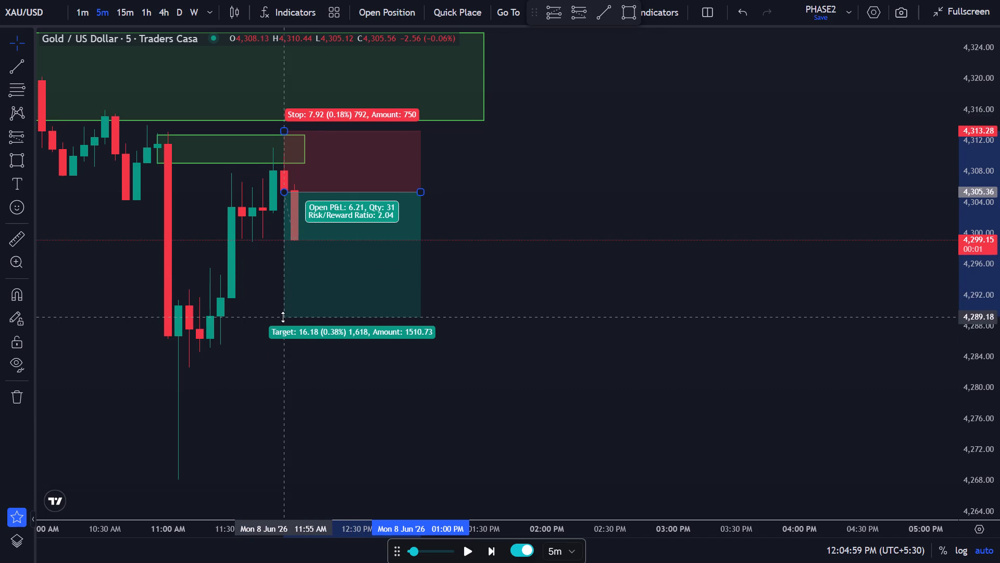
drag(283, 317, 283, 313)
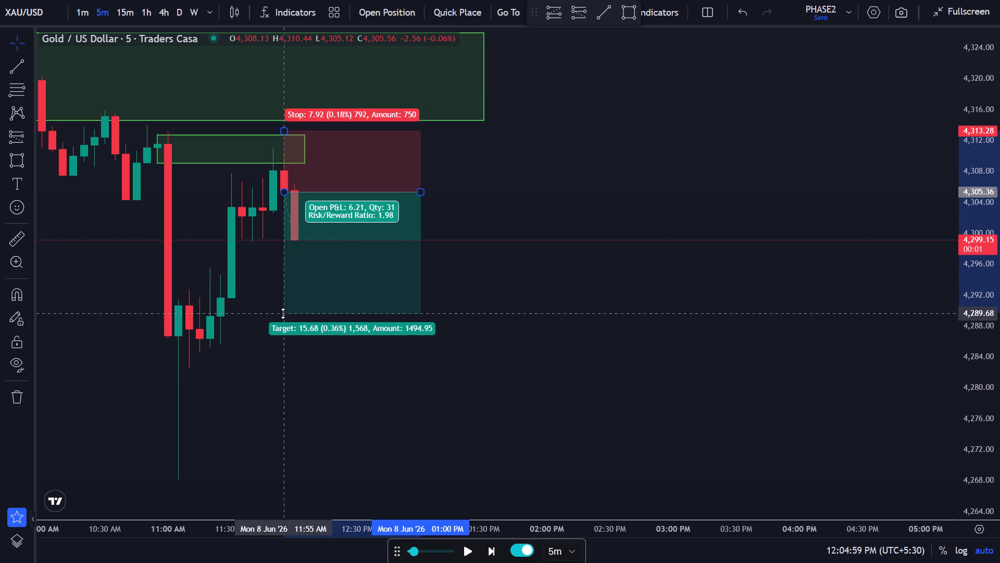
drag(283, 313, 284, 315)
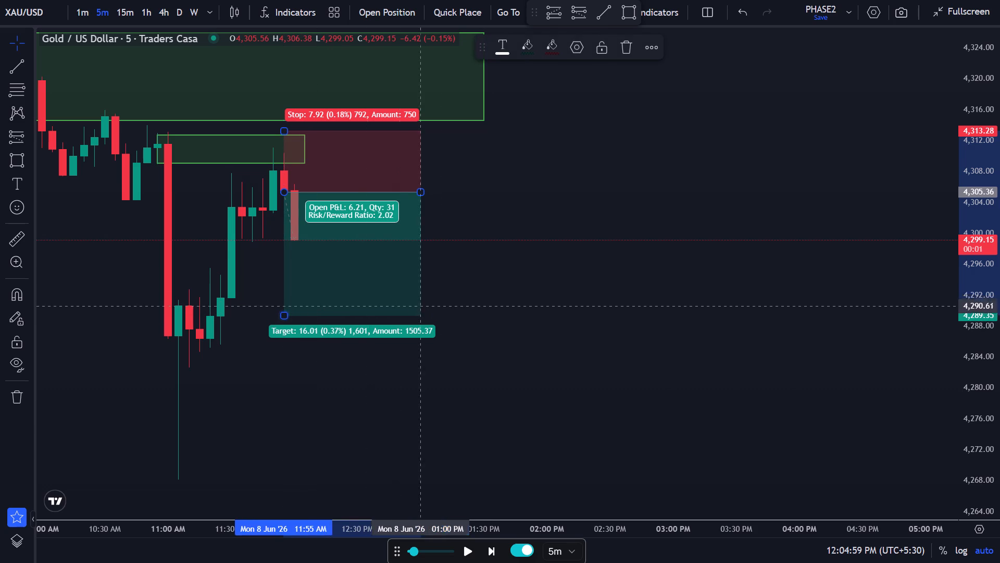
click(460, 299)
Advance the 5-minute replay candle by candle to 01:04:59 PM to play out the short position.
click(486, 549)
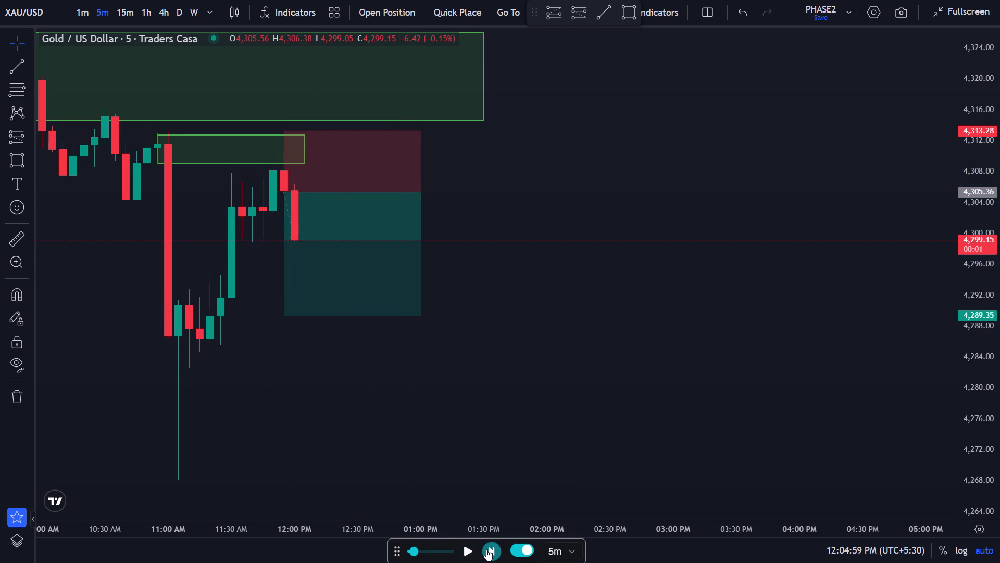
click(487, 549)
click(485, 551)
triple_click(485, 551)
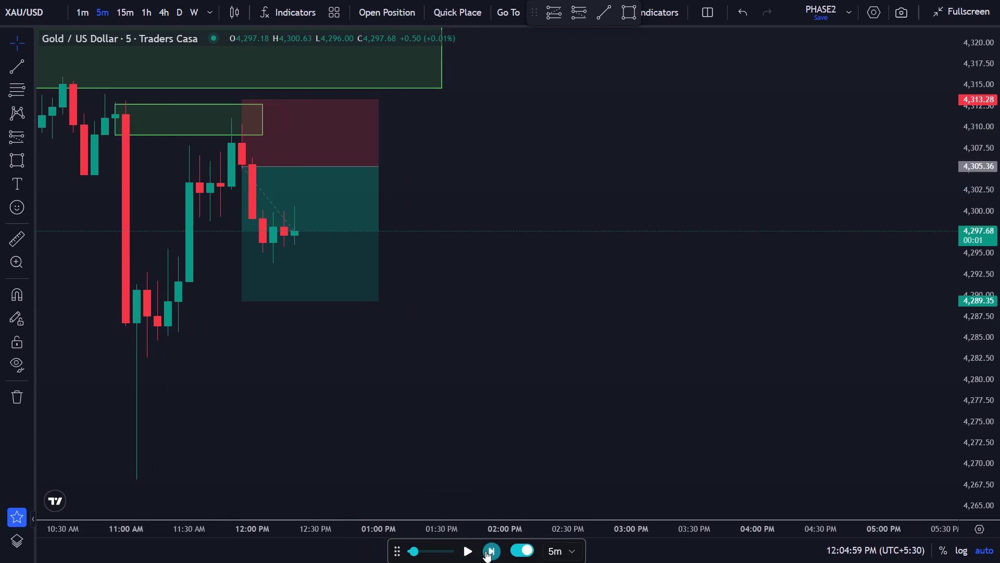
triple_click(485, 551)
click(485, 551)
double_click(485, 551)
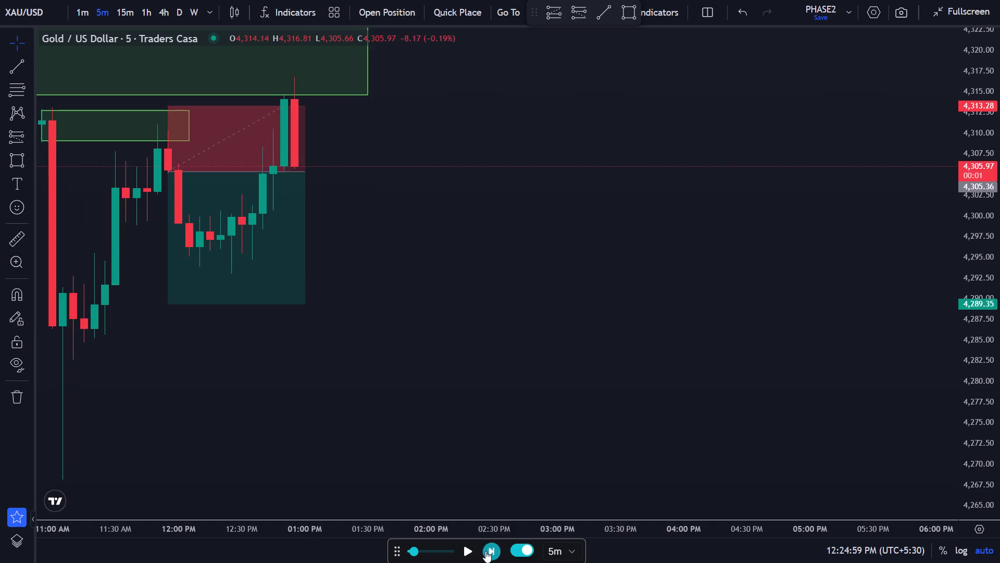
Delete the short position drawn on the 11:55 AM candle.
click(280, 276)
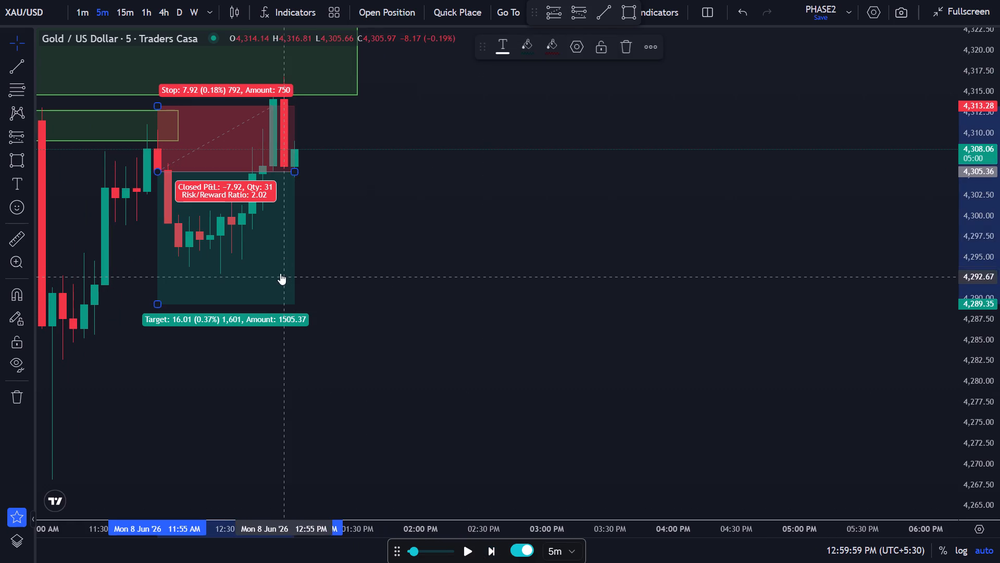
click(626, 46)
Place a short position on the 12:55 PM candle with entry at about 4,305.93, stop at about 4,318.40 and target at about 4,281.02.
drag(395, 274, 459, 281)
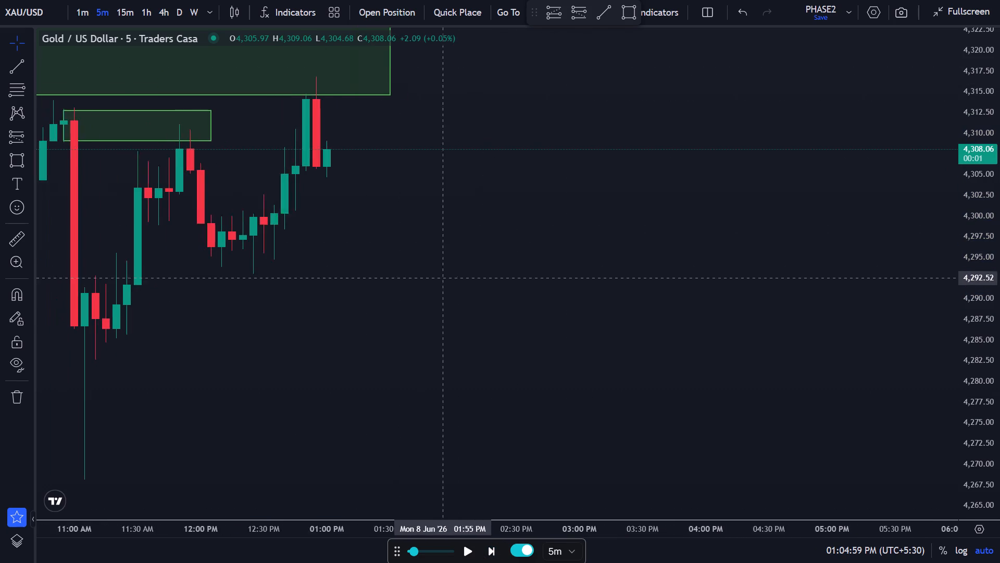
drag(459, 281, 643, 321)
scroll(683, 325, down, 3)
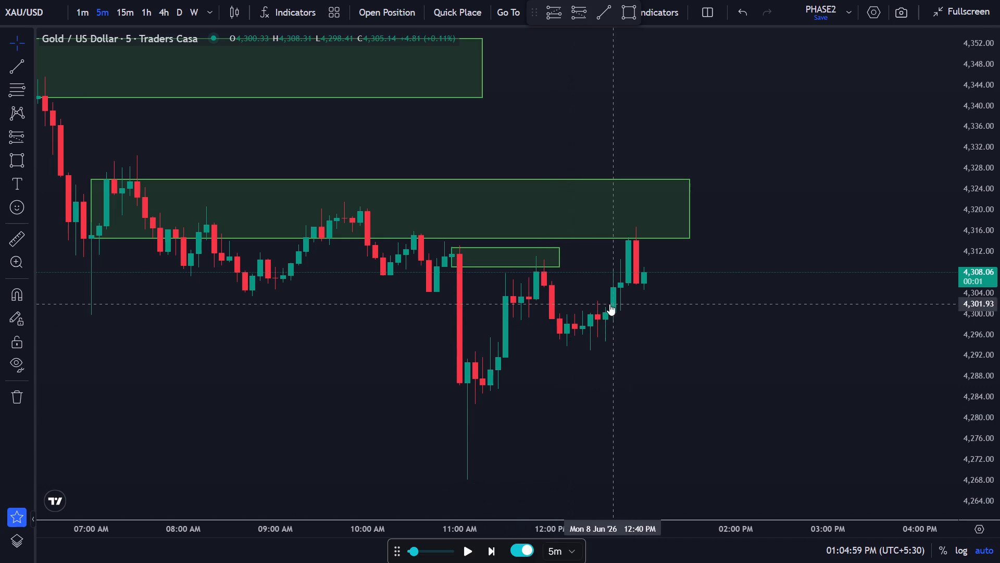
scroll(609, 304, up, 1)
scroll(609, 304, down, 1)
scroll(609, 304, up, 1)
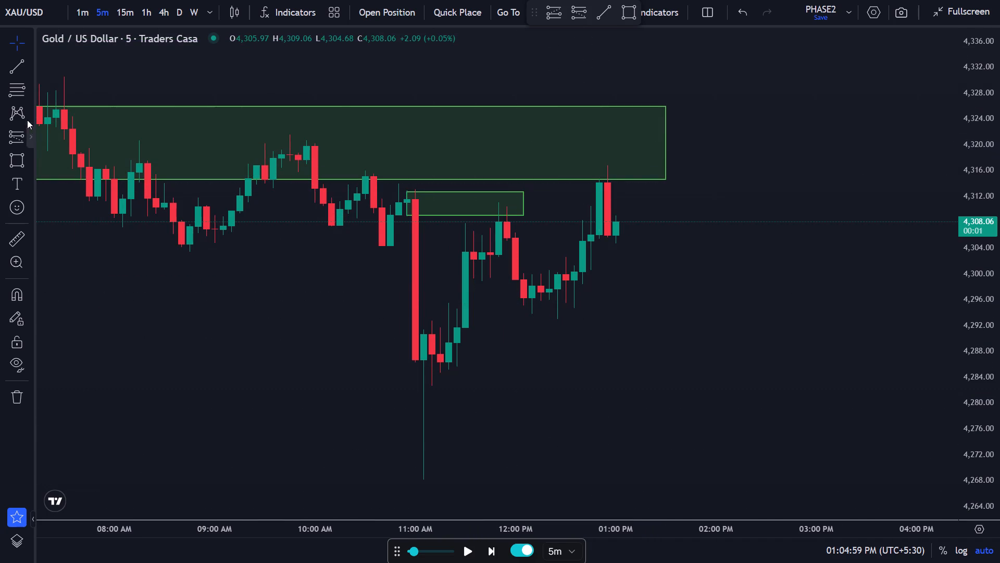
click(20, 137)
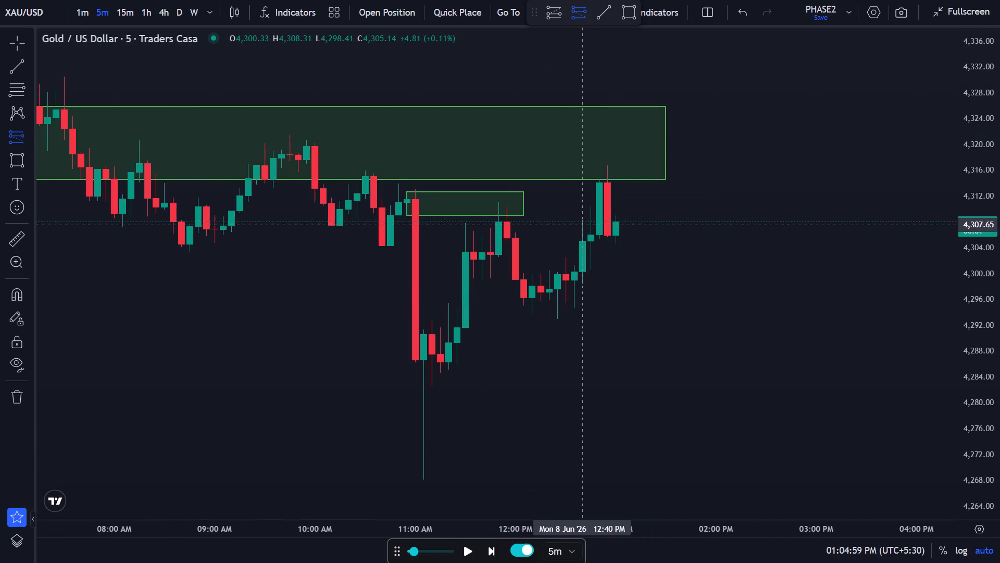
click(611, 236)
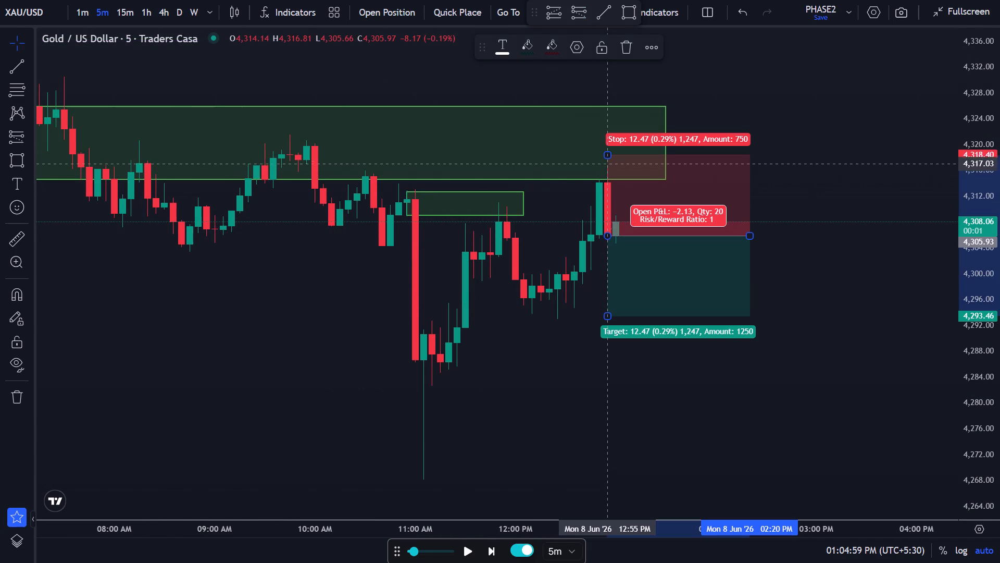
click(610, 156)
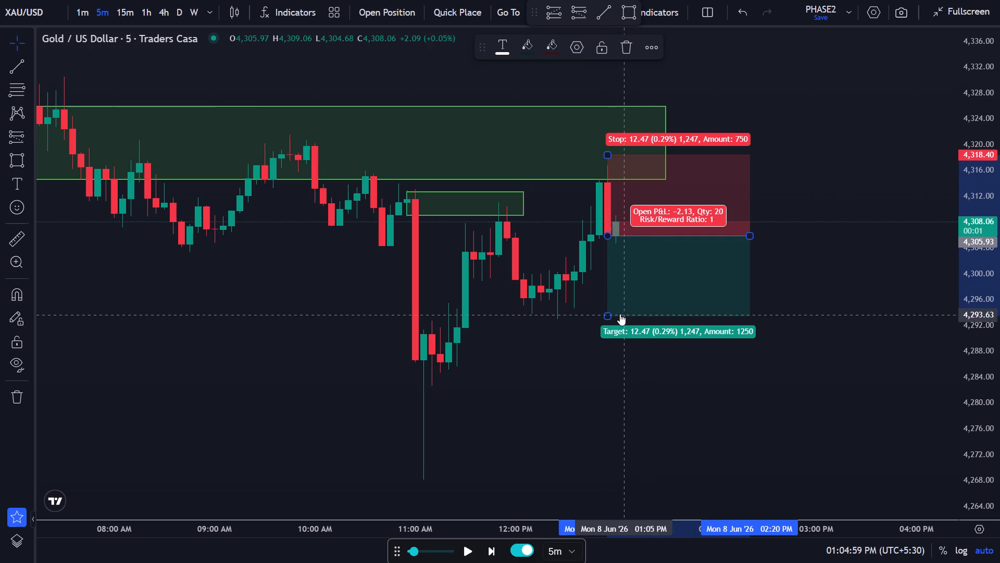
drag(607, 314, 615, 366)
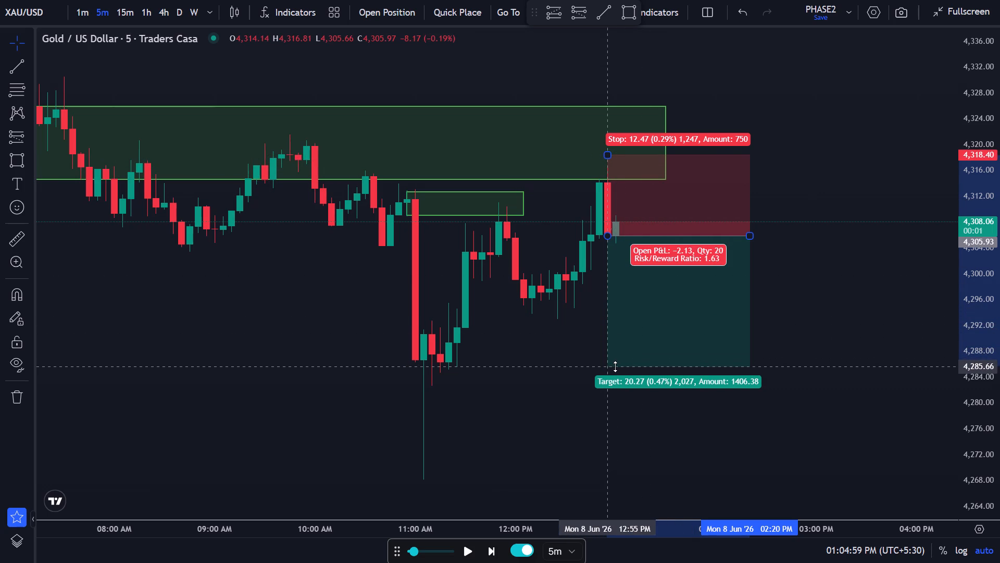
drag(615, 366, 619, 397)
click(784, 355)
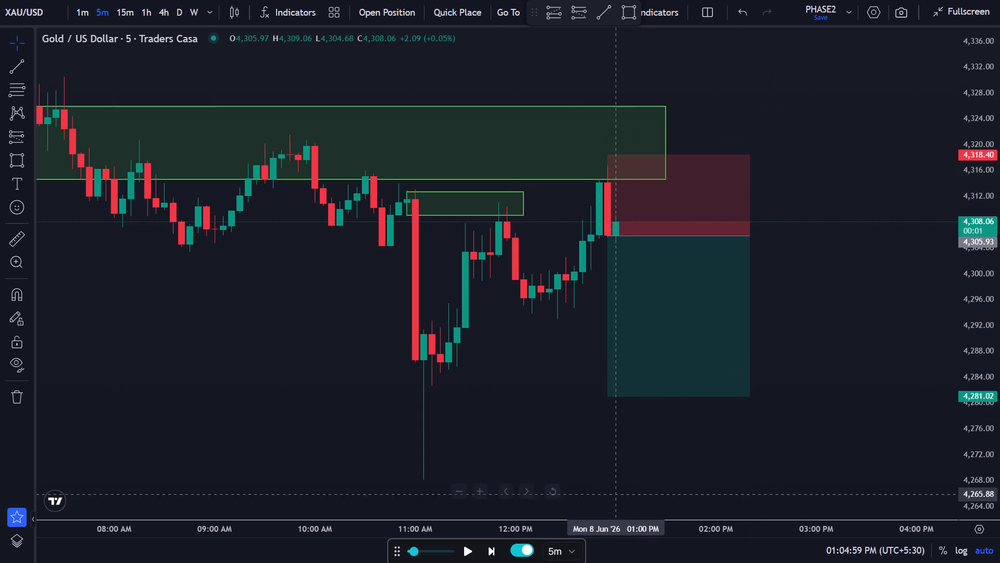
Advance the 5-minute replay candle by candle to 03:09:59 PM to play out the 12:55 PM short position.
click(487, 552)
triple_click(489, 552)
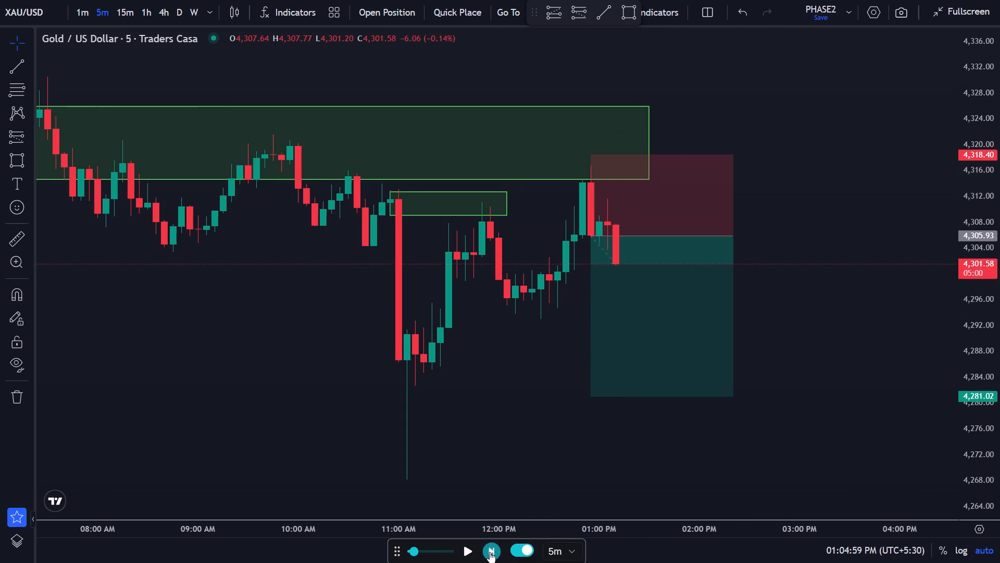
triple_click(490, 552)
triple_click(490, 552)
click(490, 552)
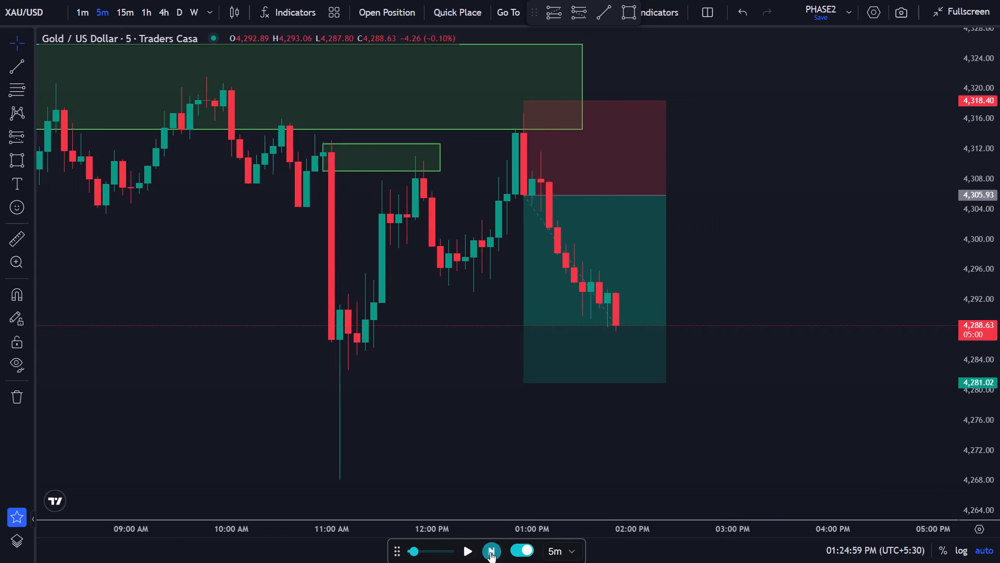
triple_click(490, 552)
click(490, 552)
triple_click(490, 552)
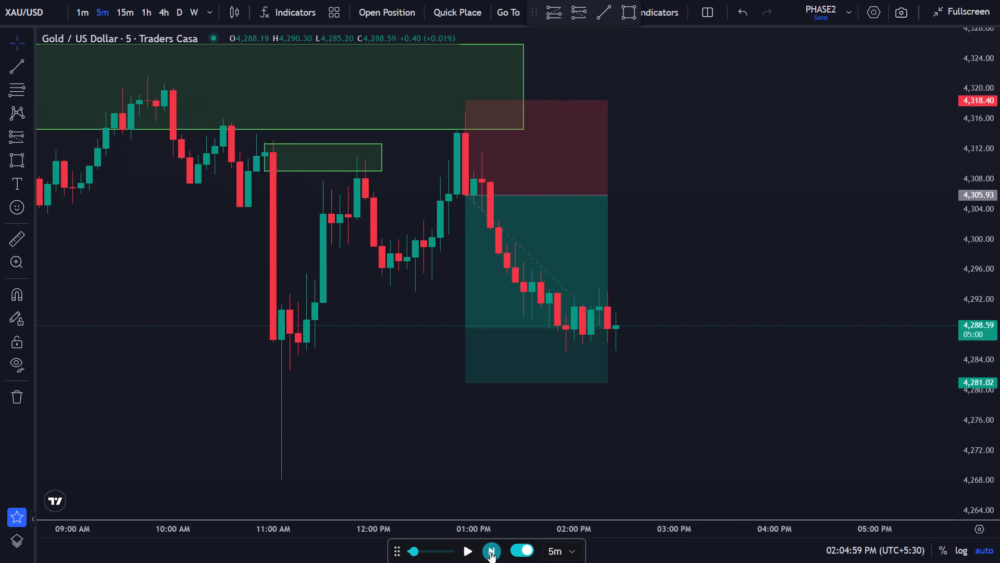
triple_click(490, 552)
click(490, 552)
triple_click(490, 552)
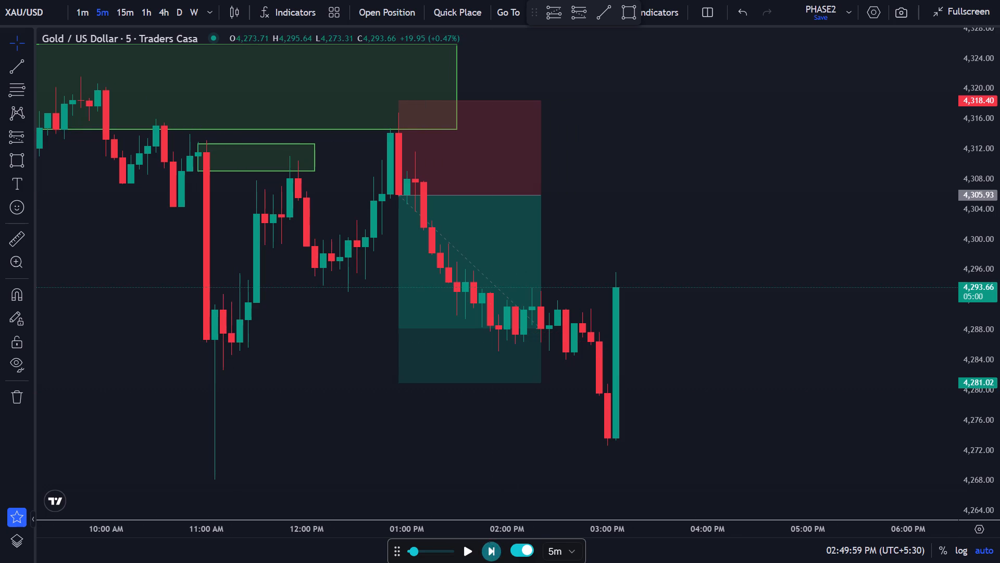
Extend the short position's end time to the 02:55 PM candle and deselect the drawing.
drag(539, 195, 603, 202)
drag(665, 275, 667, 267)
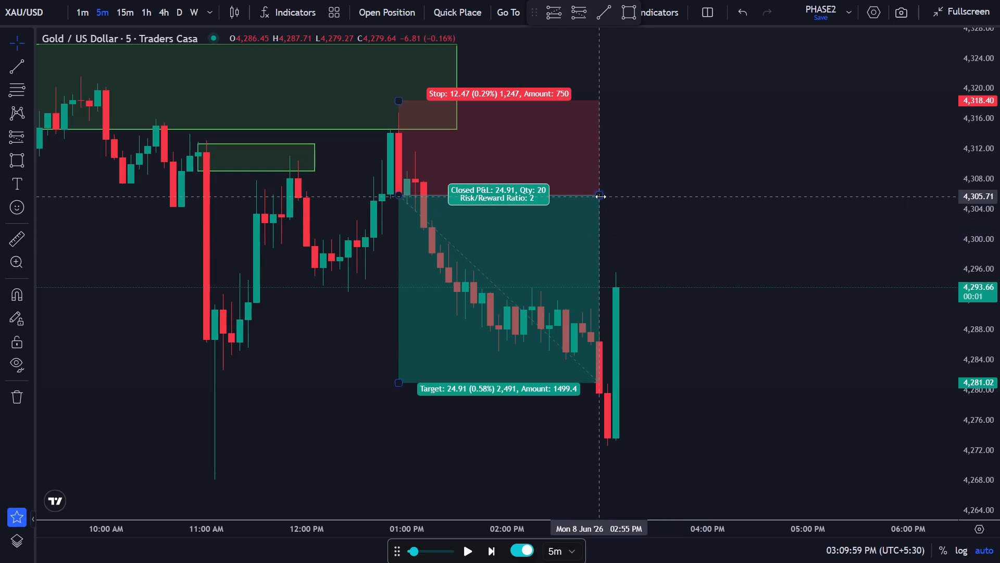
drag(601, 195, 611, 195)
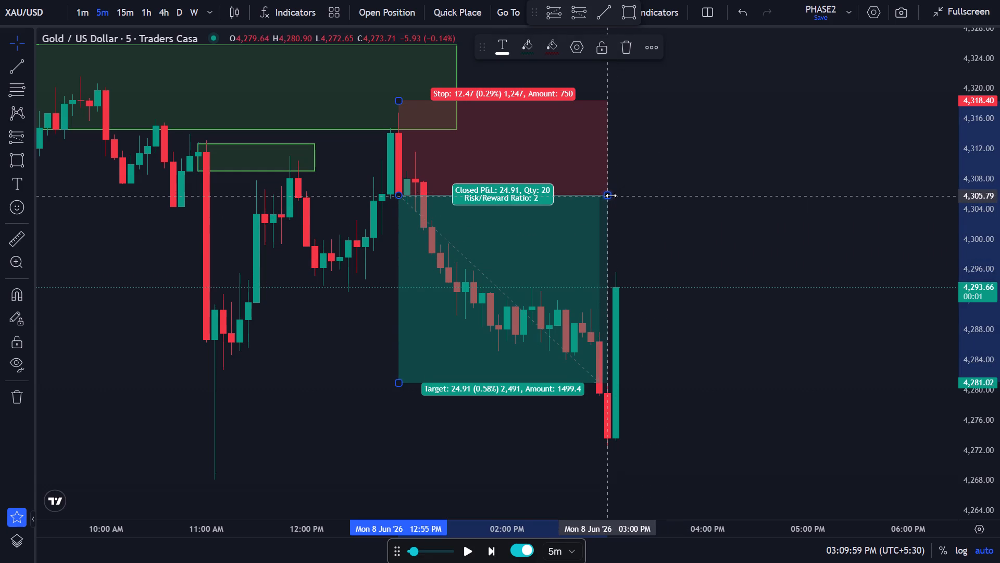
drag(611, 195, 601, 197)
click(634, 192)
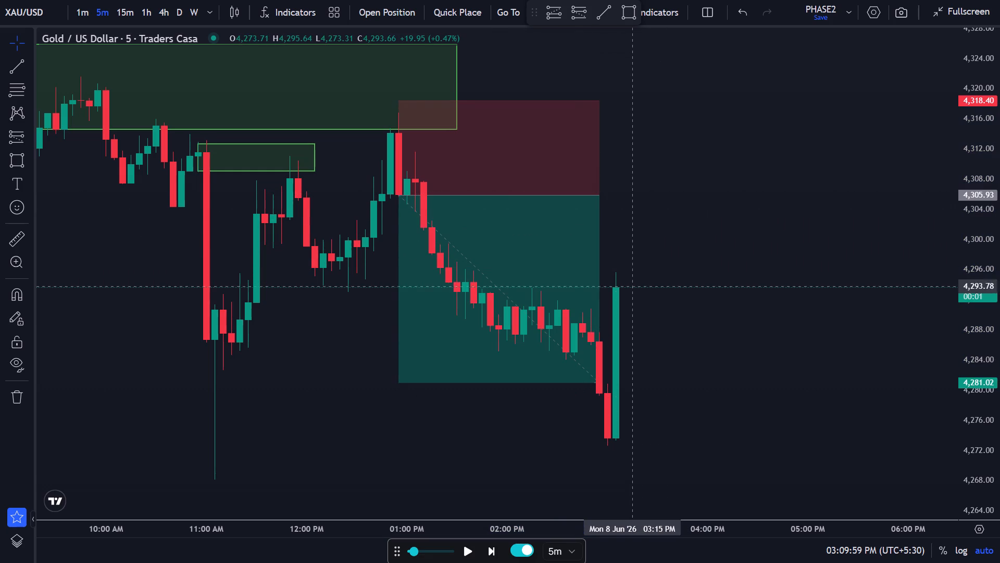
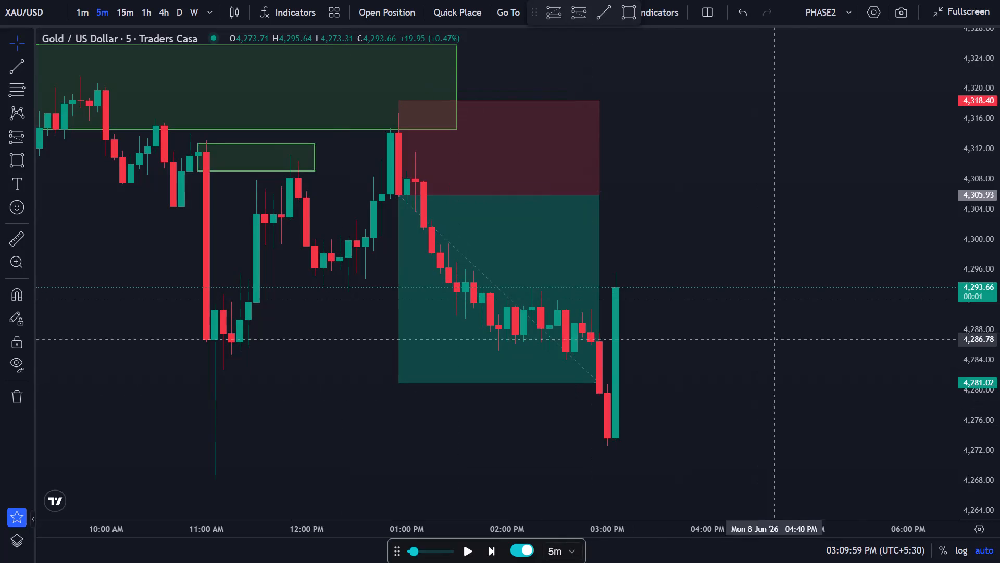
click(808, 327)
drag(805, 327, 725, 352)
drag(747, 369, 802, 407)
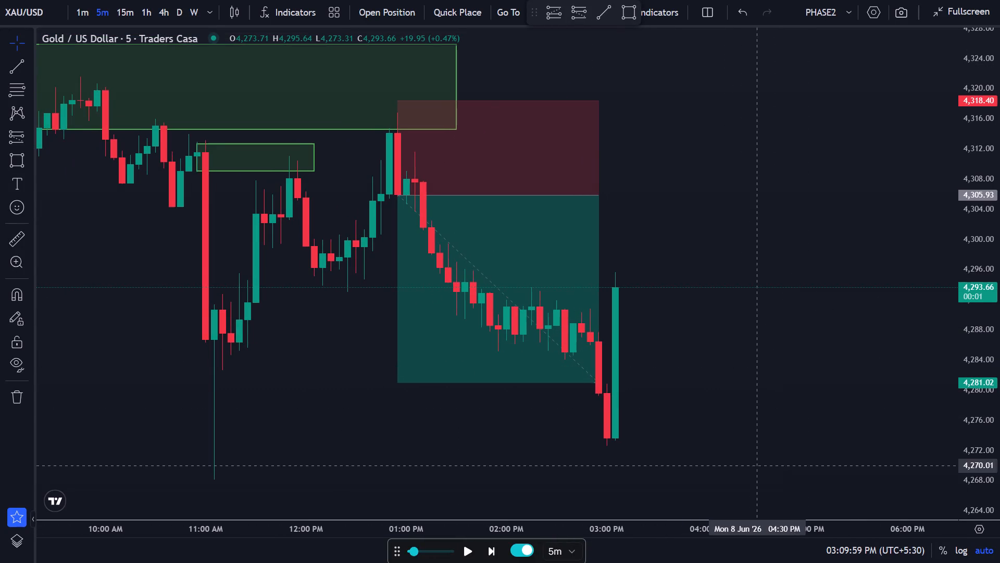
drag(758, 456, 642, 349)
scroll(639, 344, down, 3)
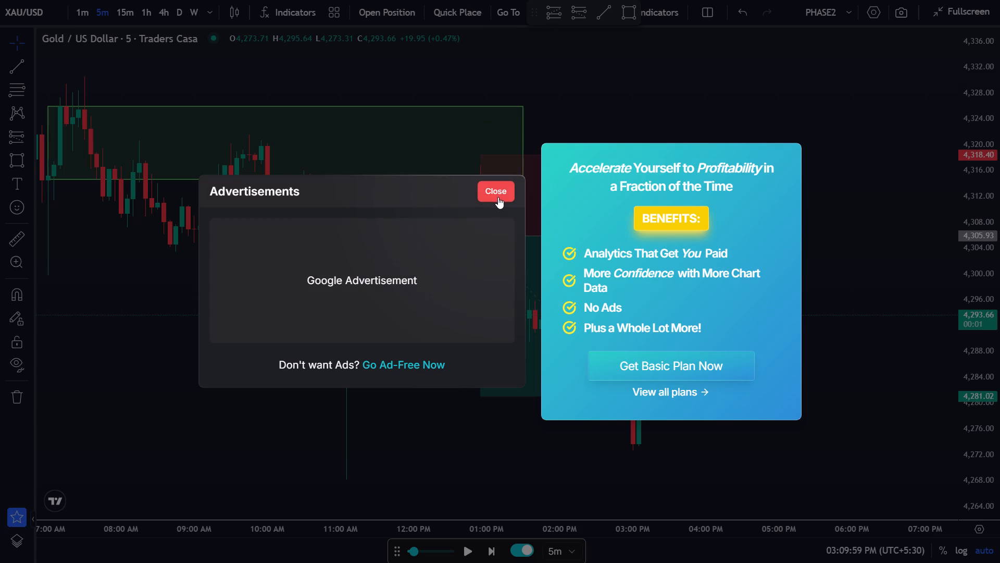
Dismiss the advertisement pop-up covering the chart.
click(498, 197)
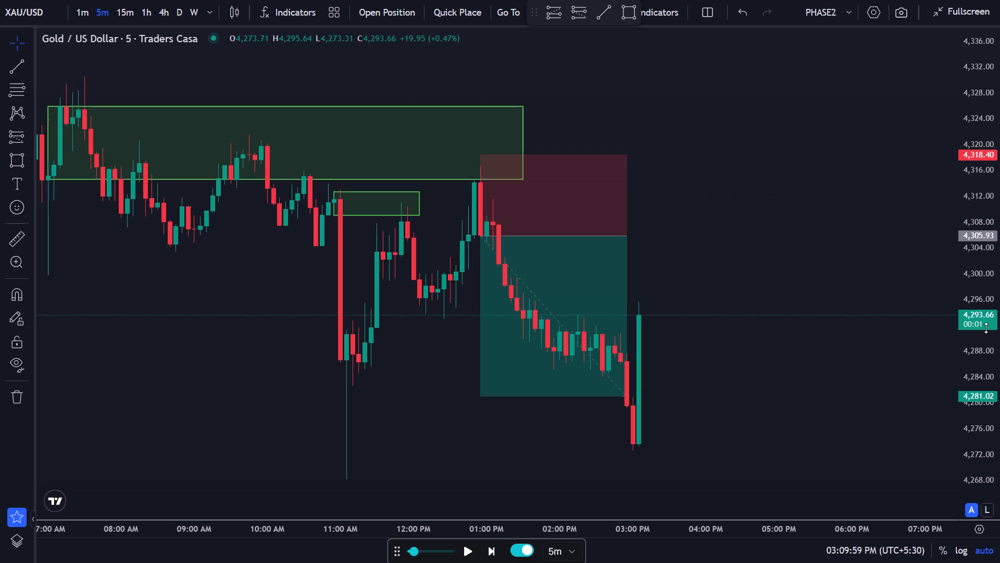
click(602, 273)
click(619, 93)
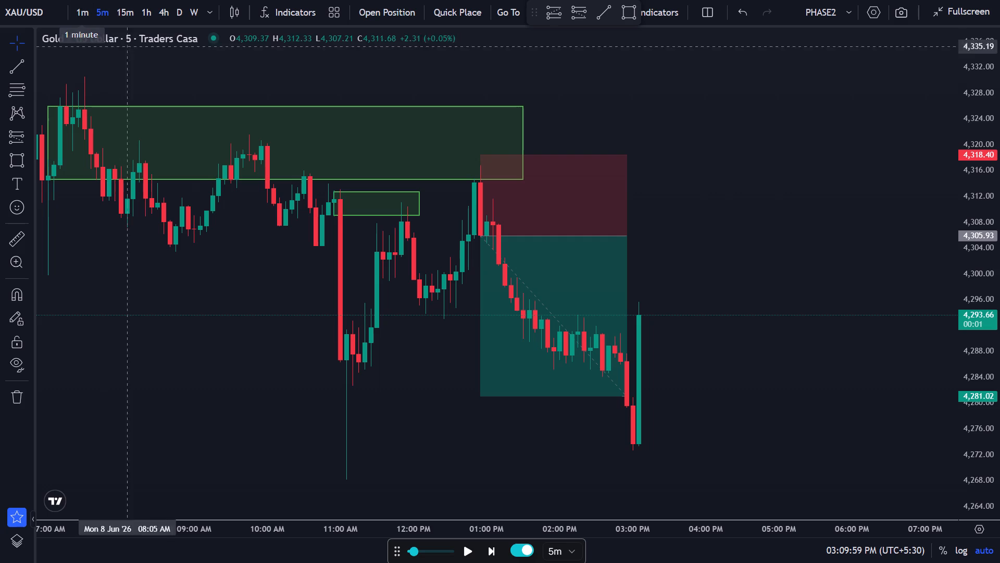
Switch the chart to the 15-minute timeframe and delete the short position with its entry at 4,305.93.
click(134, 12)
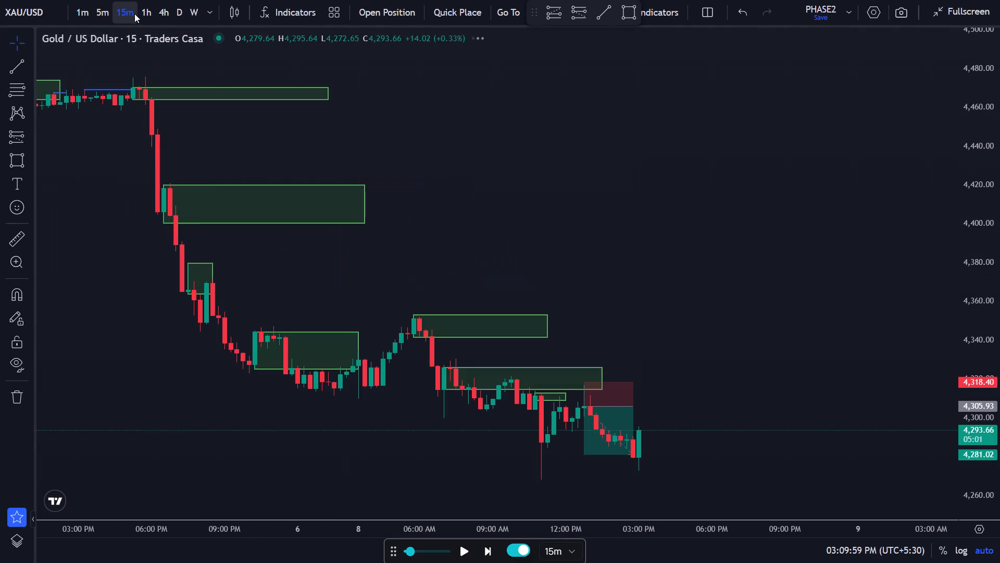
scroll(612, 338, up, 3)
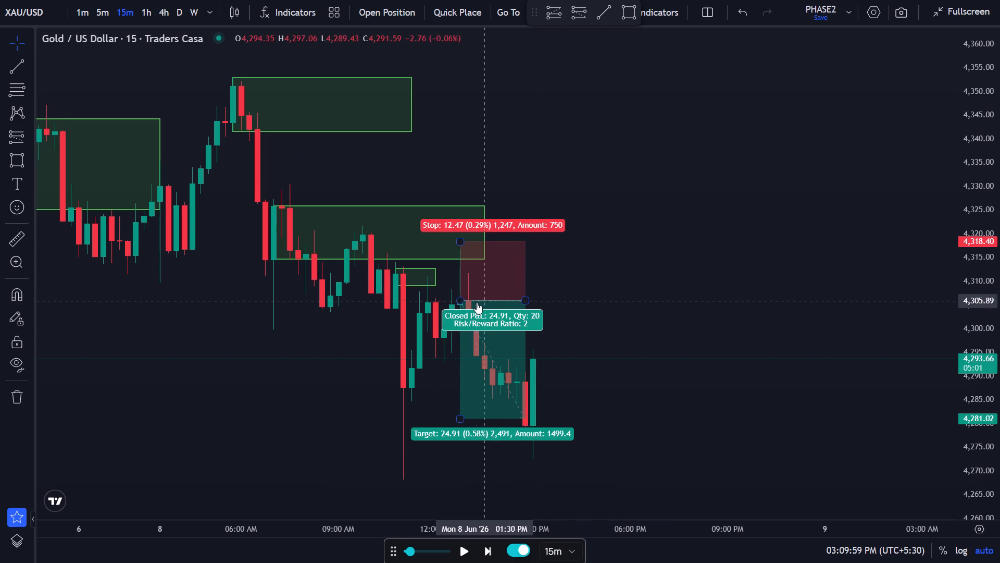
click(498, 309)
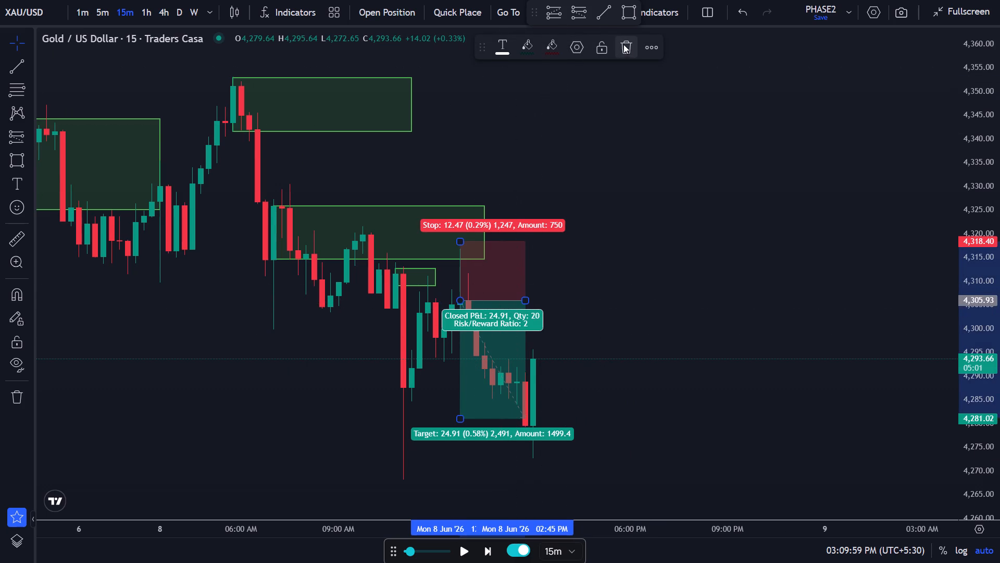
click(624, 45)
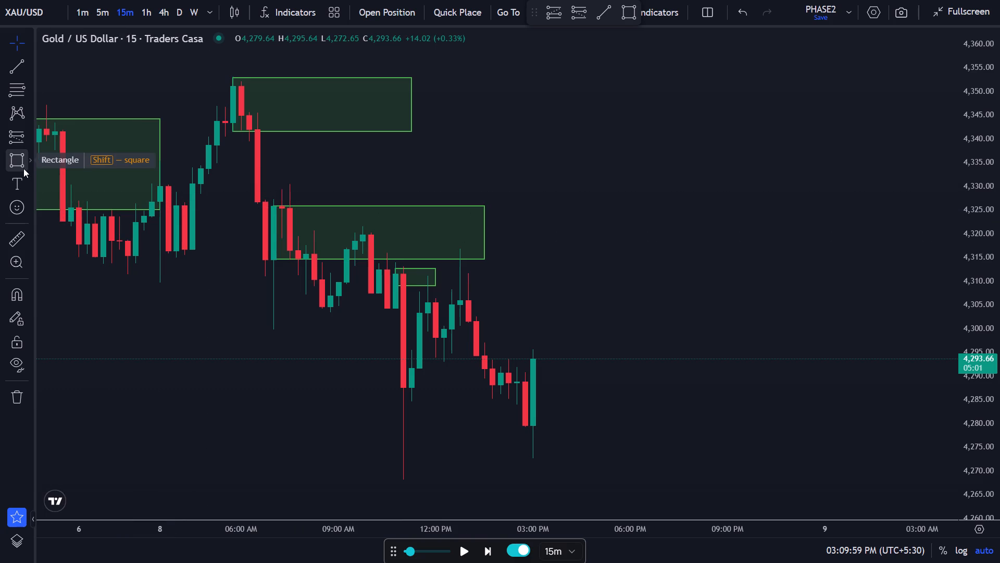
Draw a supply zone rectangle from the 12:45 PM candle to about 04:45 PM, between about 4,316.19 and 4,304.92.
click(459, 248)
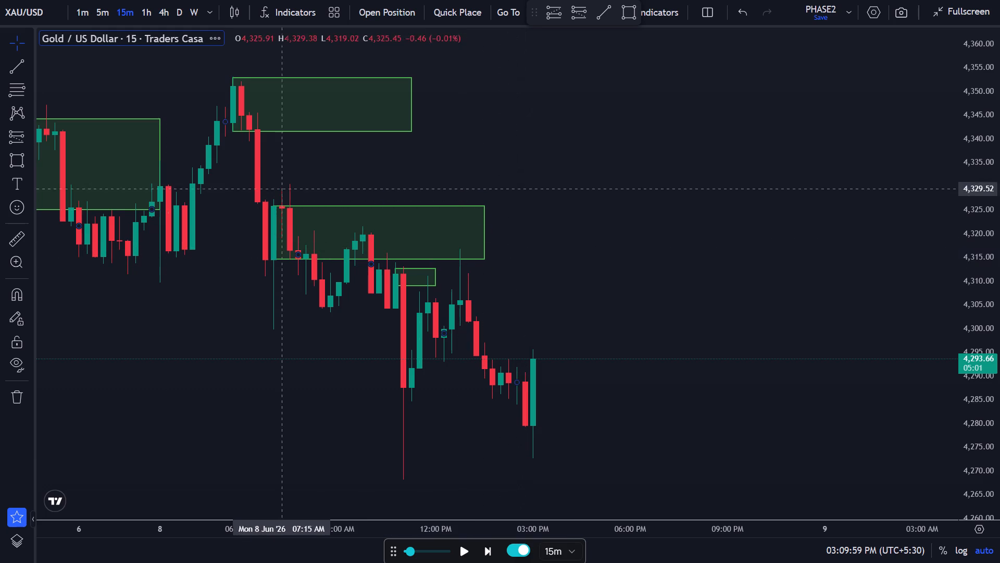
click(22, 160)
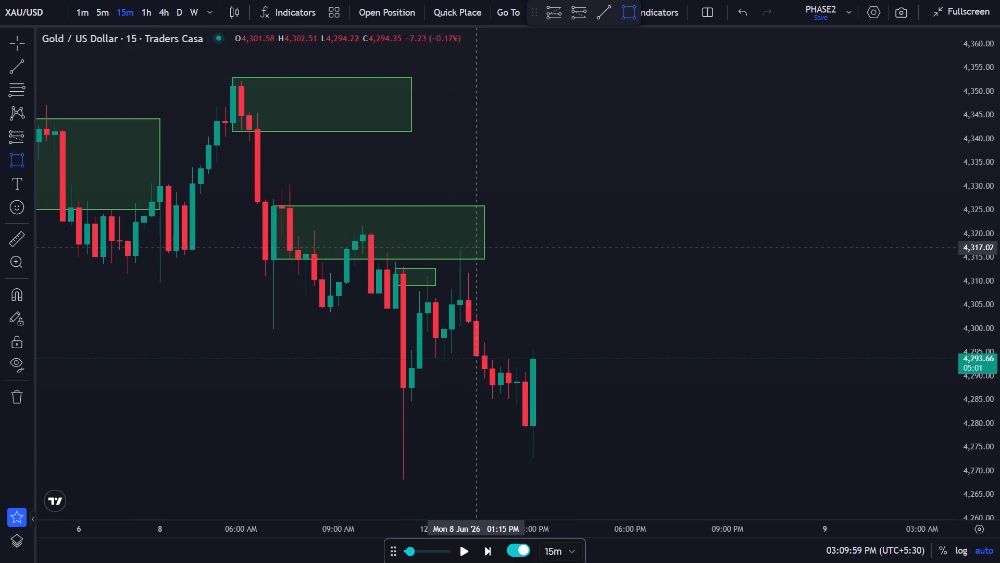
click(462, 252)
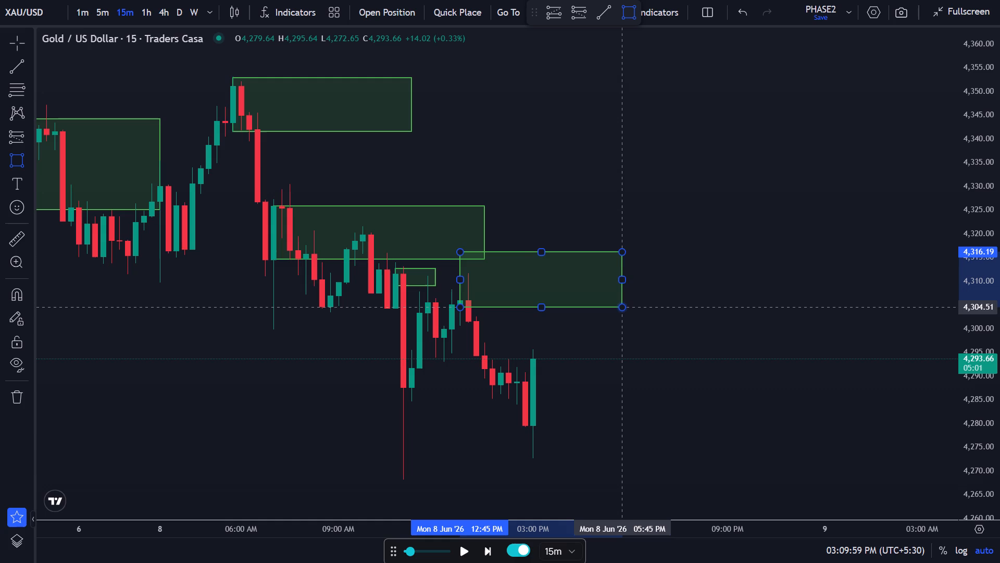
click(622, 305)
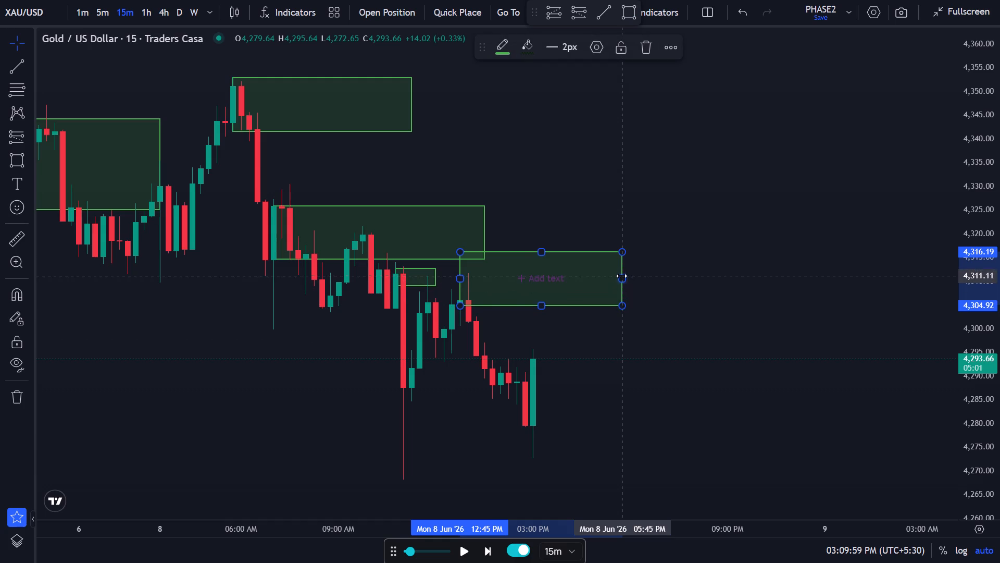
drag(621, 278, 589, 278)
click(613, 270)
Advance the 15-minute replay candle by candle to 04:44:59 PM.
click(491, 557)
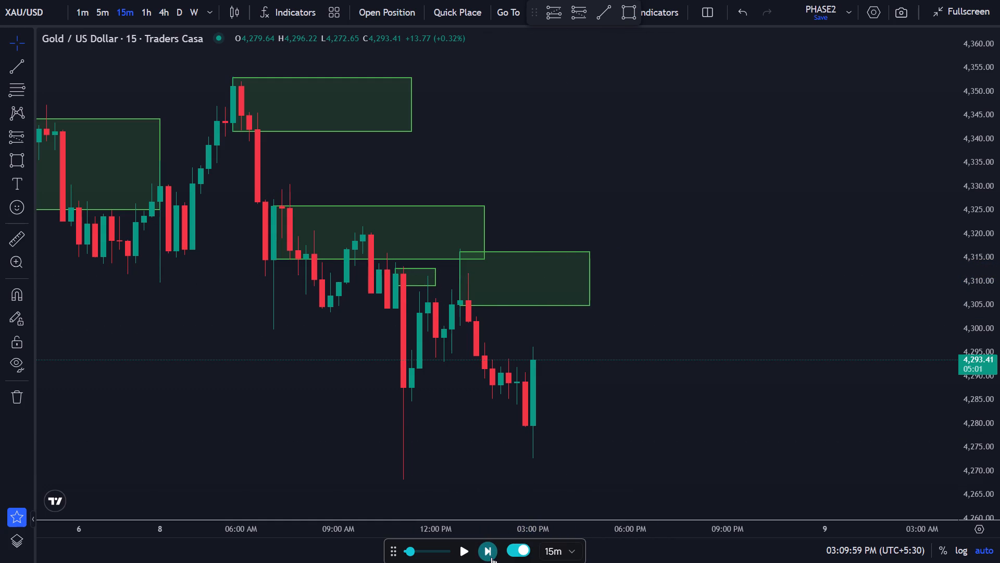
click(488, 549)
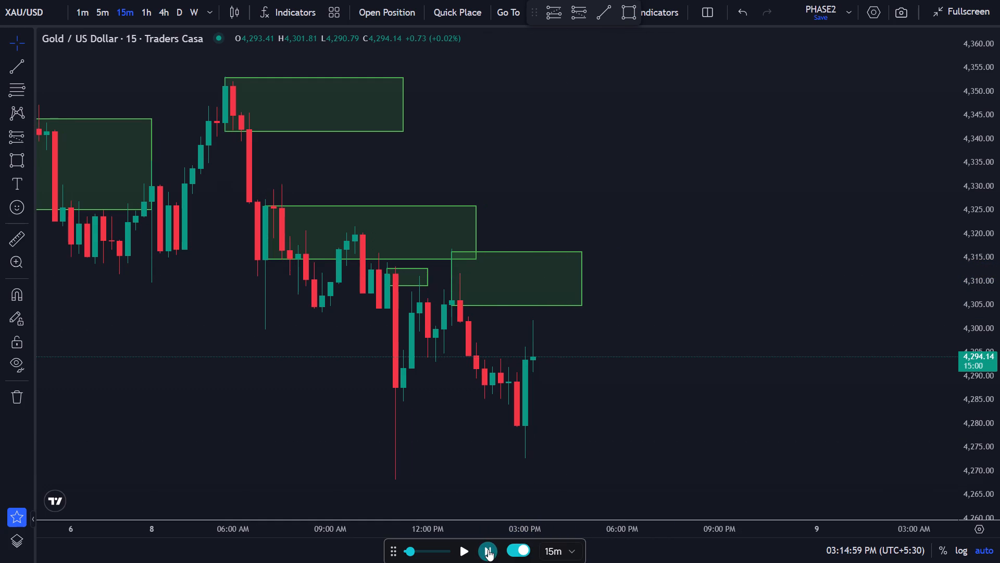
click(488, 549)
click(488, 549)
double_click(488, 549)
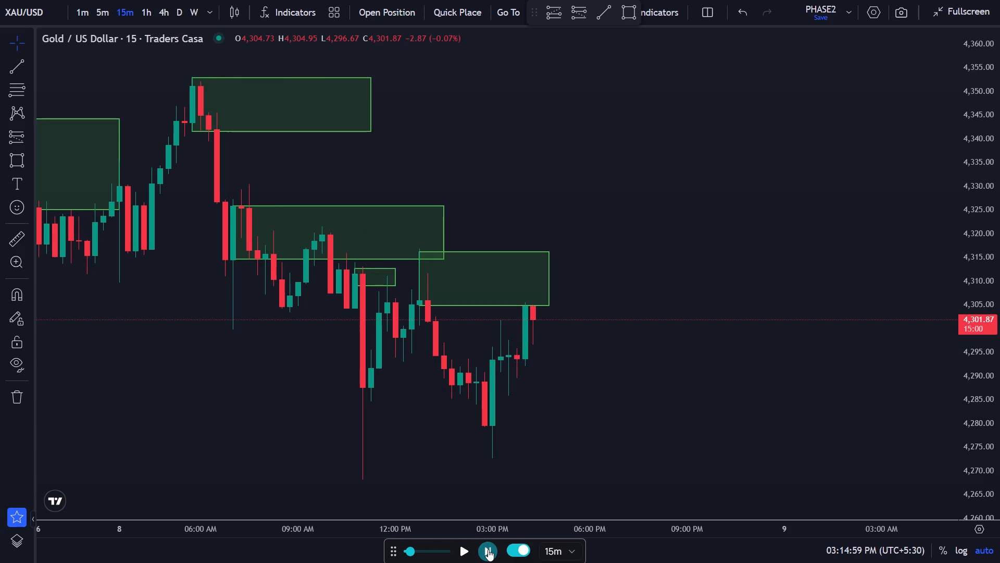
click(488, 549)
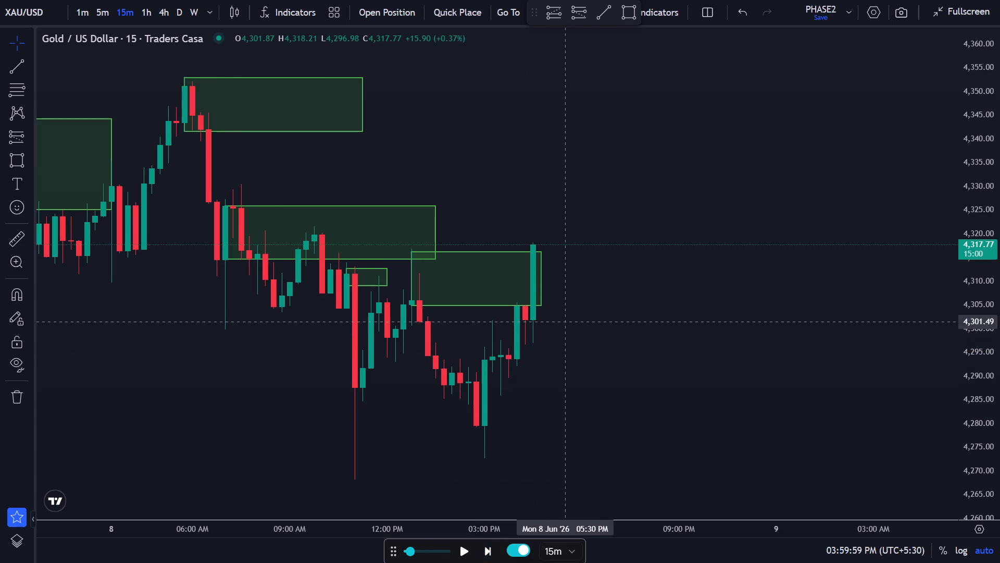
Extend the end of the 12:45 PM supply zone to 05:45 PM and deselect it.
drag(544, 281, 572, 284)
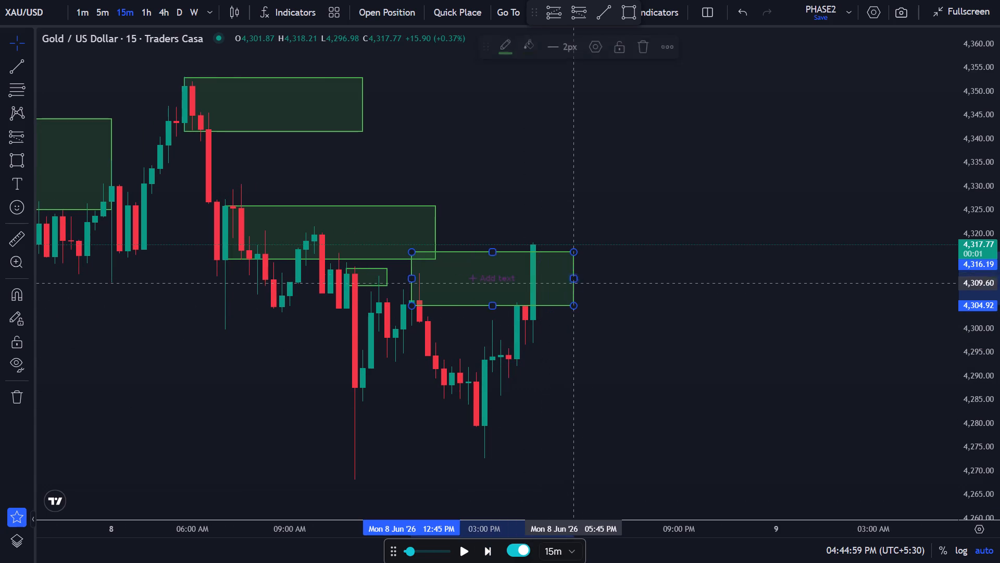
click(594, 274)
Extend the end of the 07:00 AM supply zone to about 08:00 PM.
drag(435, 234, 479, 236)
click(545, 225)
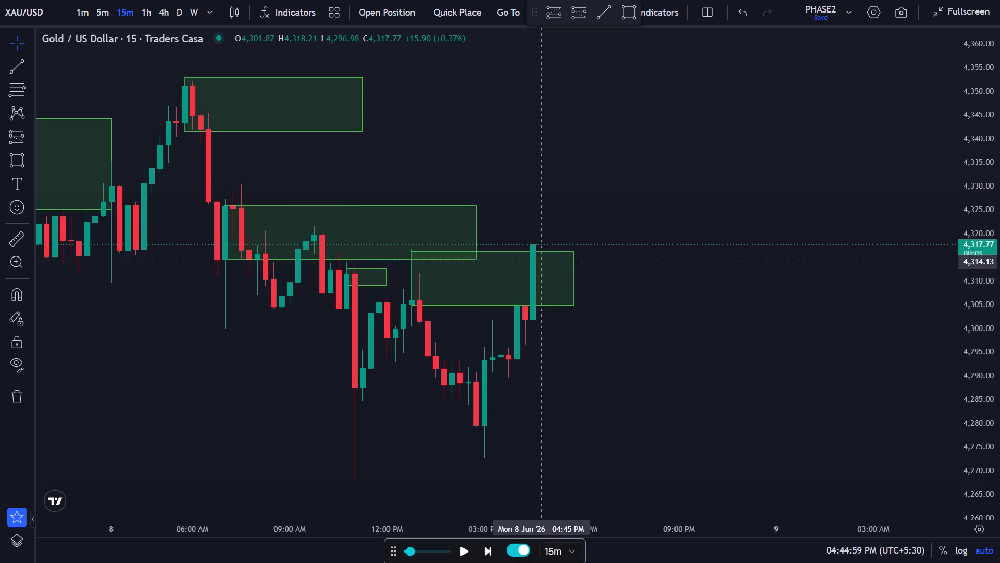
drag(479, 232, 511, 235)
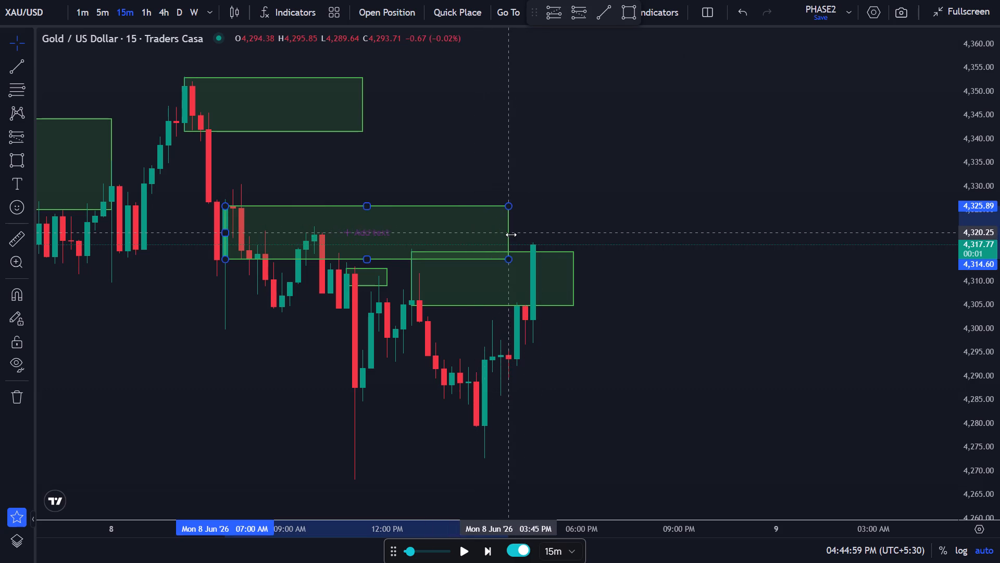
drag(511, 235, 647, 243)
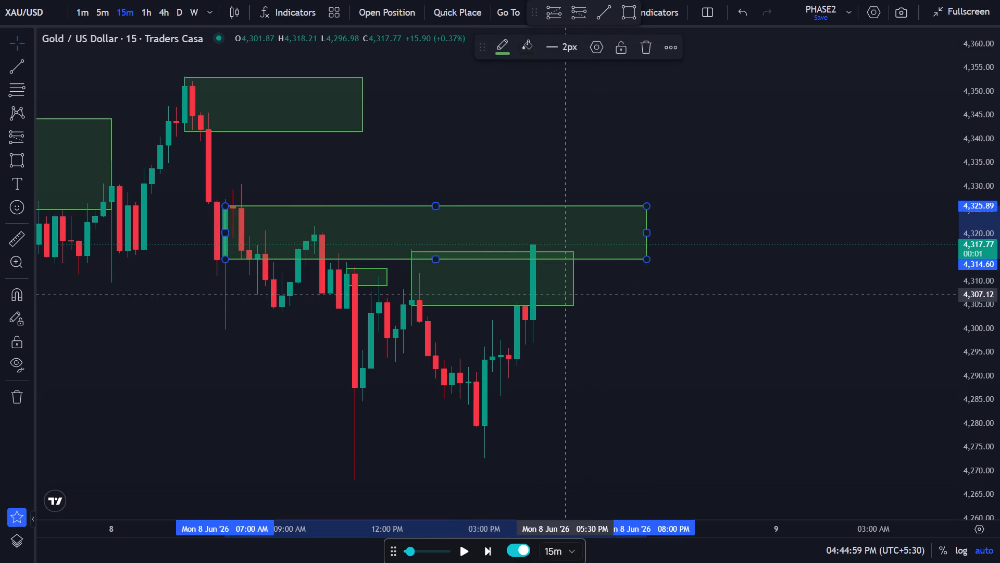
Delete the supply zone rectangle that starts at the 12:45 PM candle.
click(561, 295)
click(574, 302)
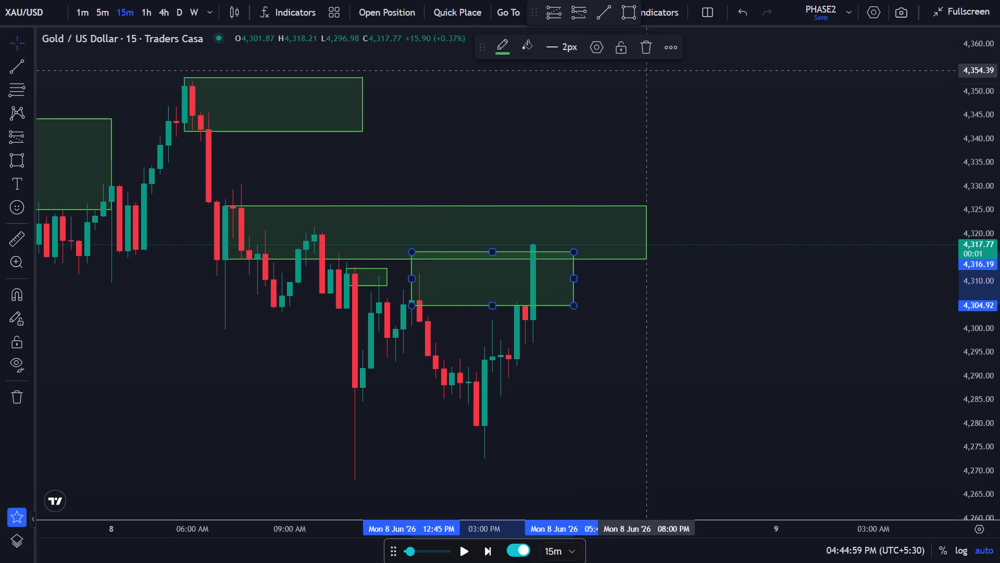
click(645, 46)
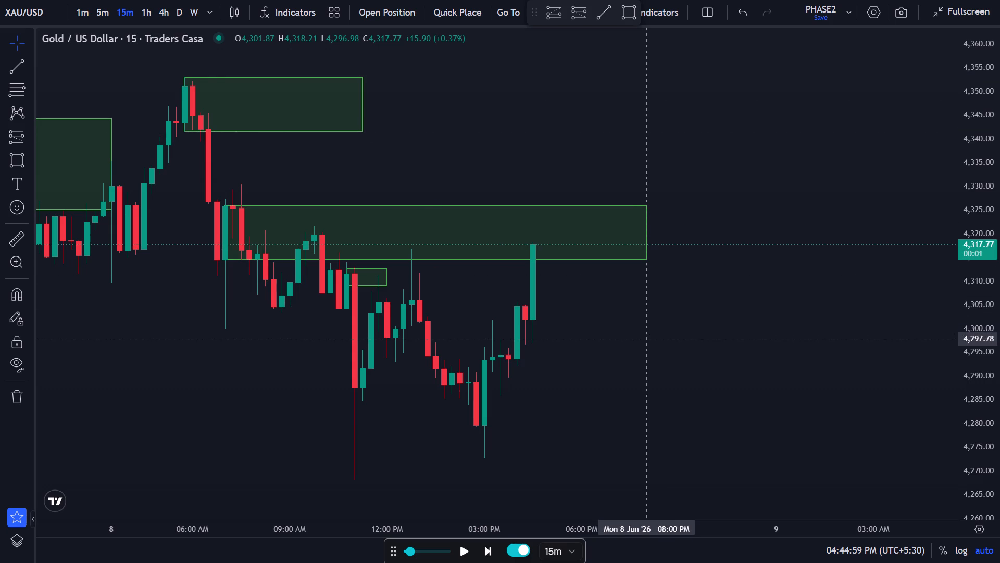
Advance the 15-minute replay candle by candle to 05:44:59 PM.
scroll(641, 339, up, 1)
click(488, 554)
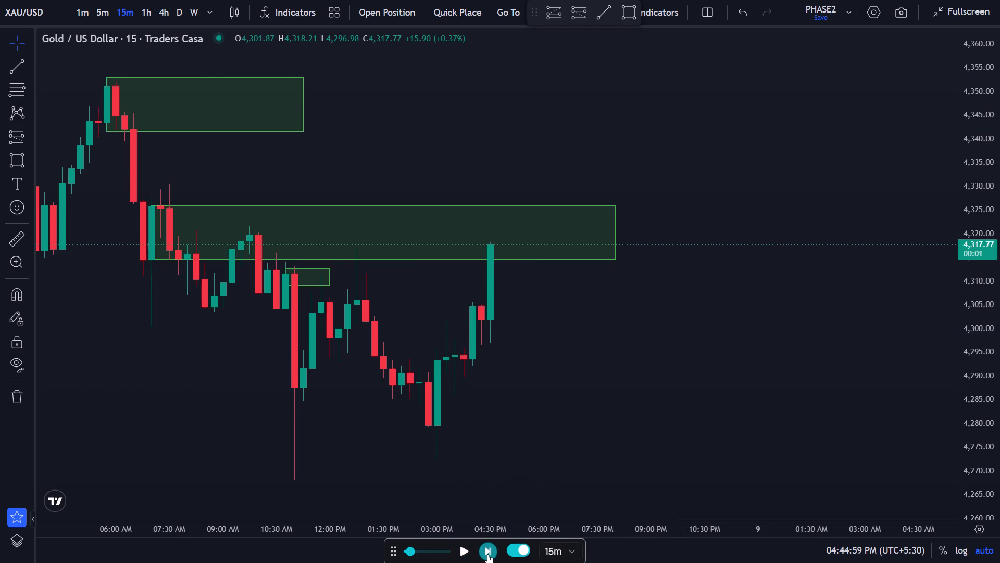
click(488, 554)
click(488, 554)
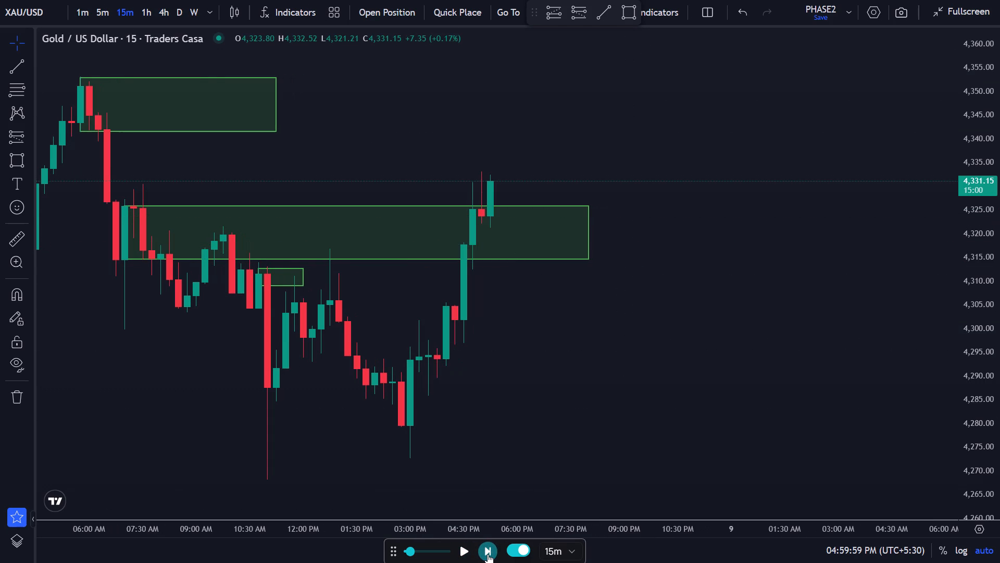
click(488, 554)
Draw a near-horizontal trend line from the 07:30 AM high at about 4,330.48 to the 05:30 PM candle at about 4,330.62.
scroll(510, 253, up, 1)
scroll(510, 253, down, 1)
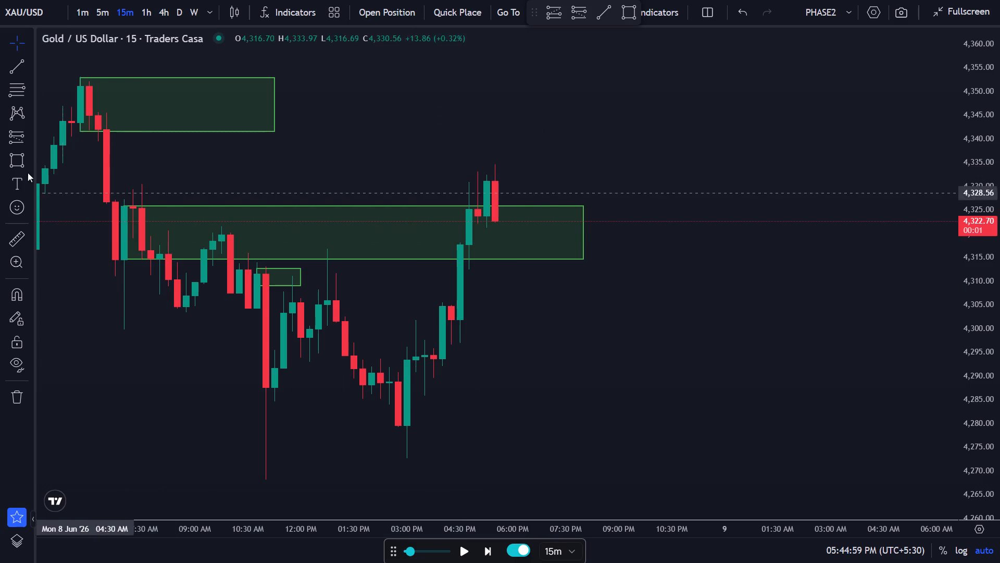
click(18, 70)
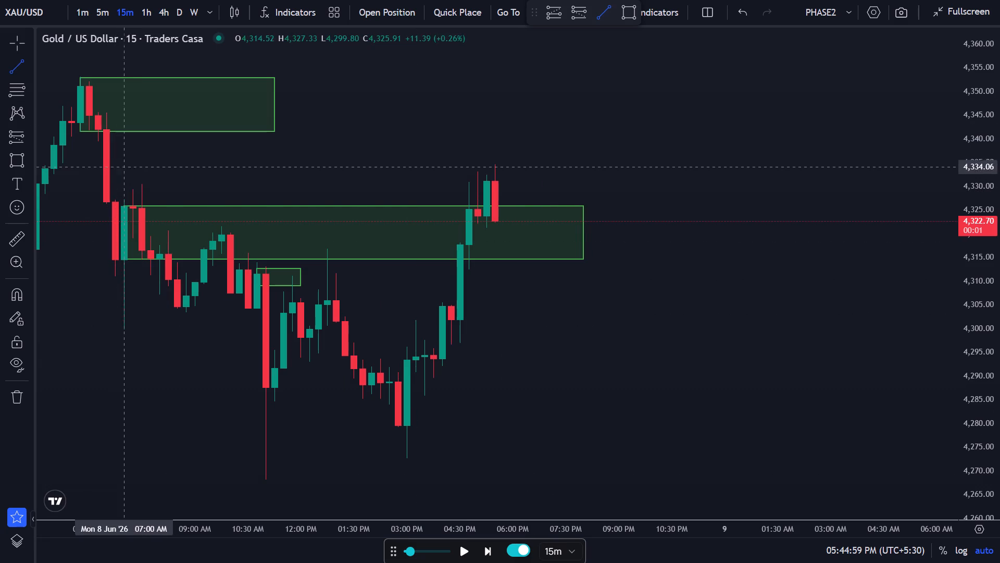
click(143, 184)
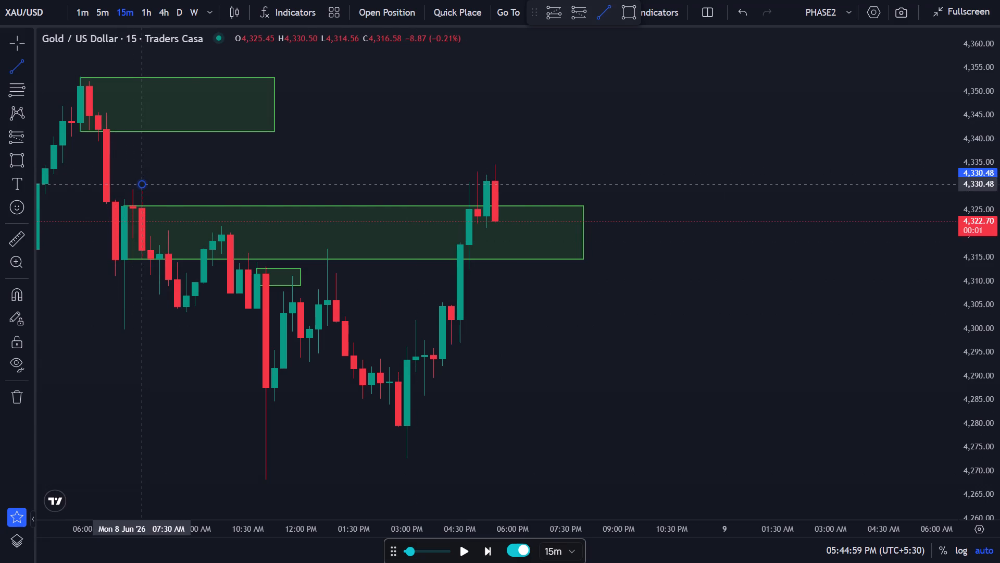
click(499, 183)
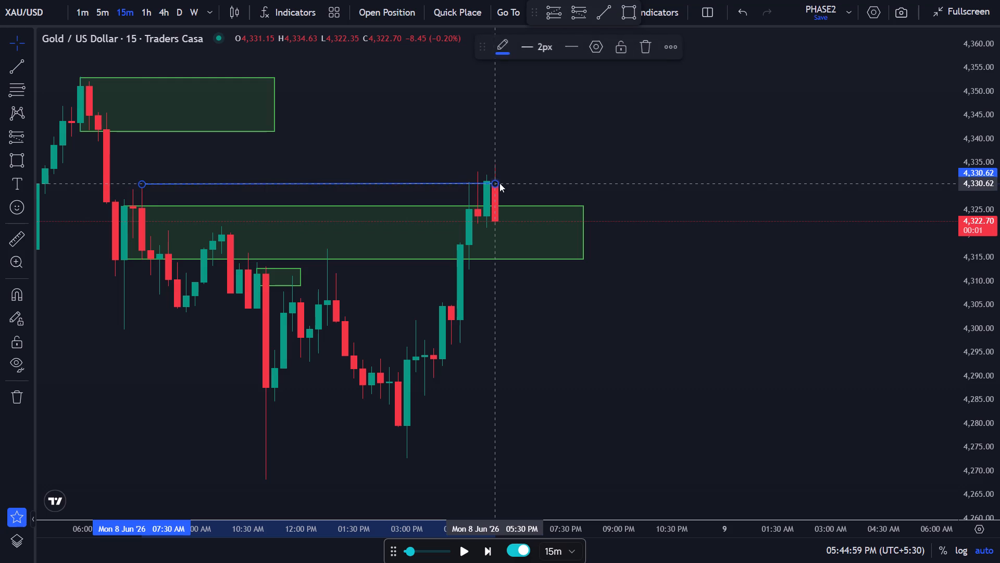
click(514, 164)
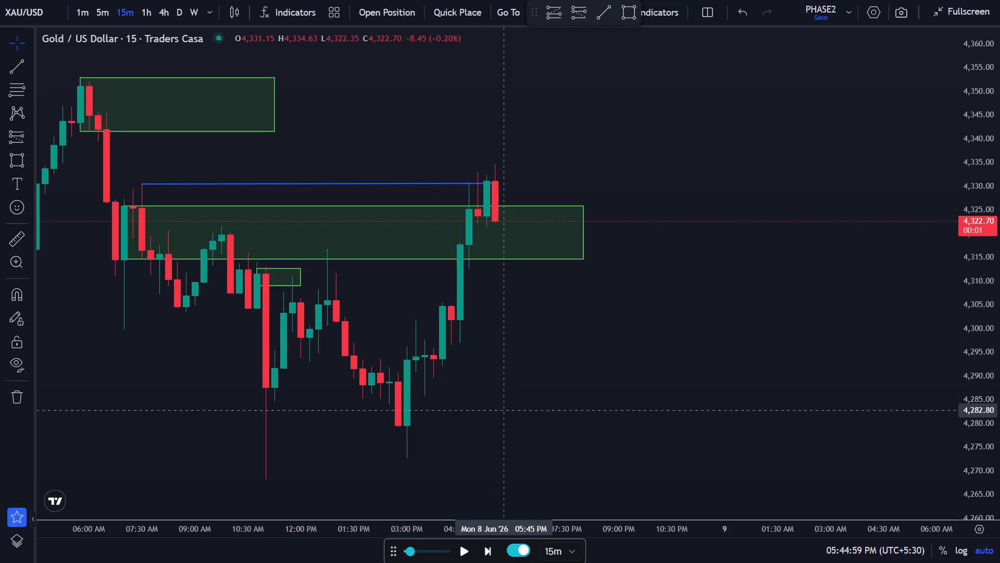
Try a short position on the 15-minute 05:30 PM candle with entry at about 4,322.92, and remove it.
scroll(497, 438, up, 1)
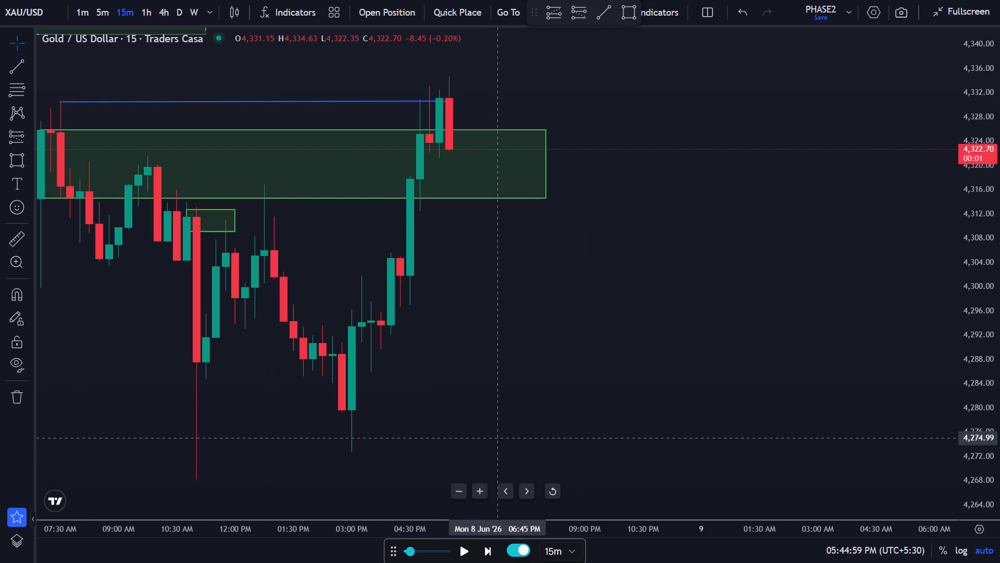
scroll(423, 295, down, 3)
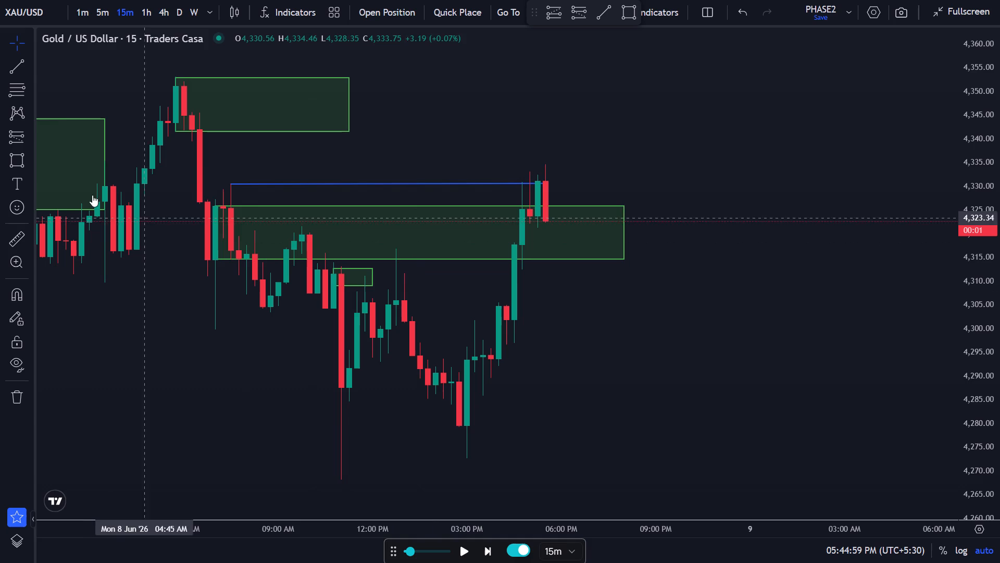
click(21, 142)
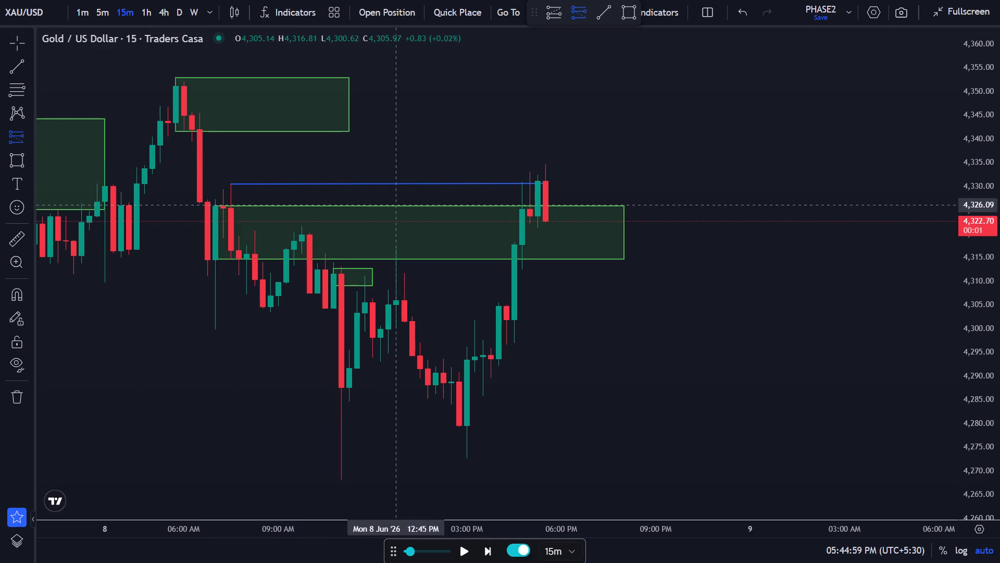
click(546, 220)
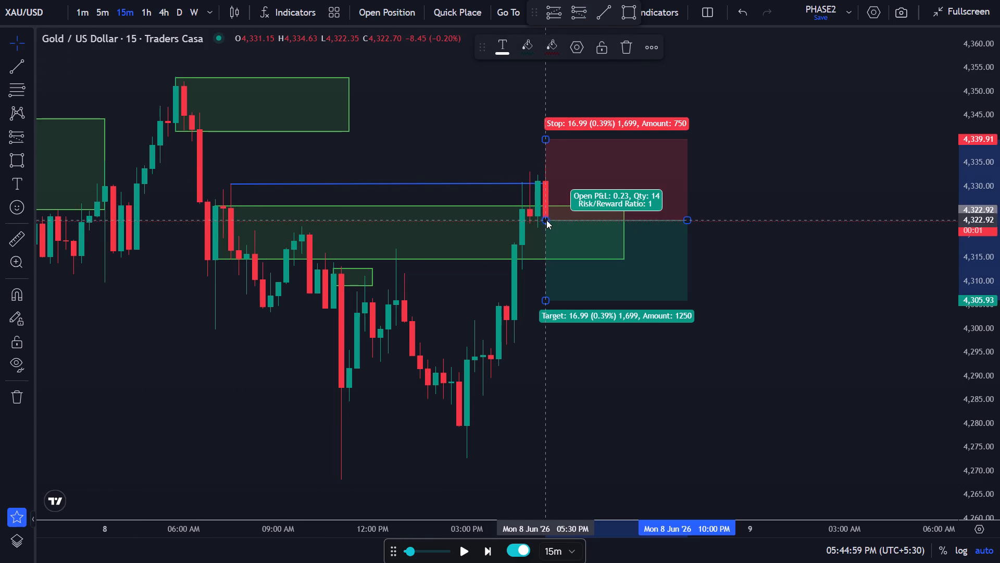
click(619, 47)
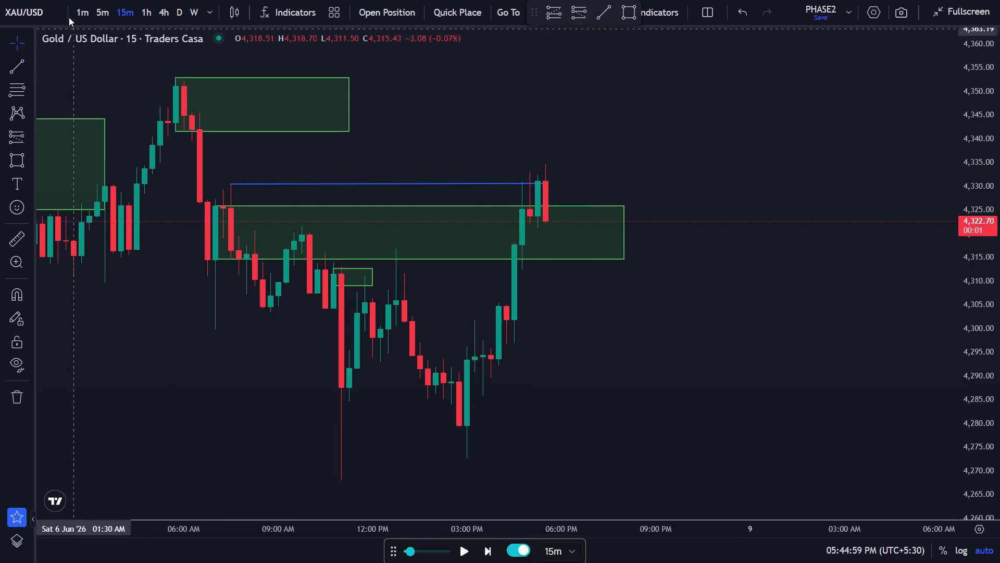
Switch the chart to the 5-minute timeframe.
click(99, 14)
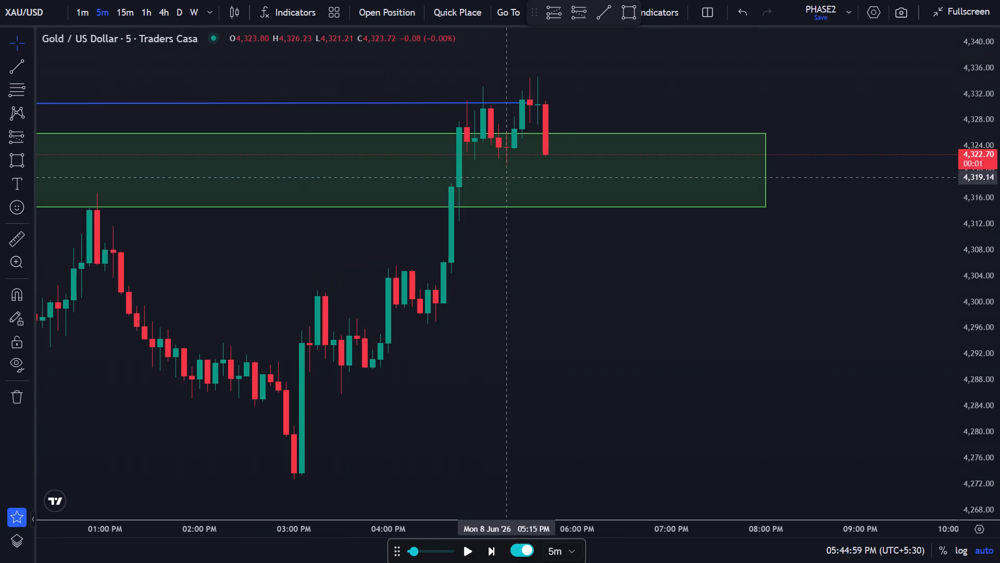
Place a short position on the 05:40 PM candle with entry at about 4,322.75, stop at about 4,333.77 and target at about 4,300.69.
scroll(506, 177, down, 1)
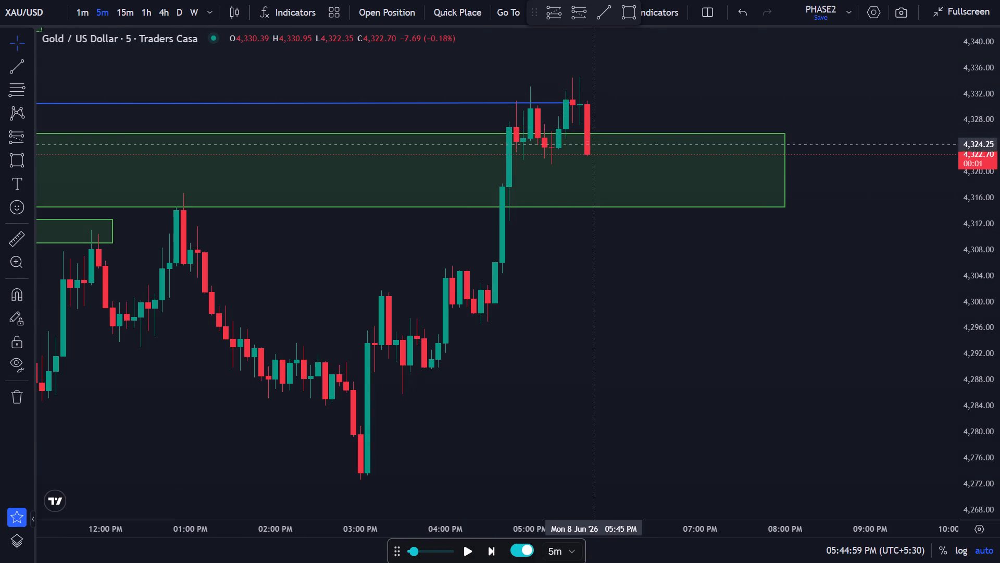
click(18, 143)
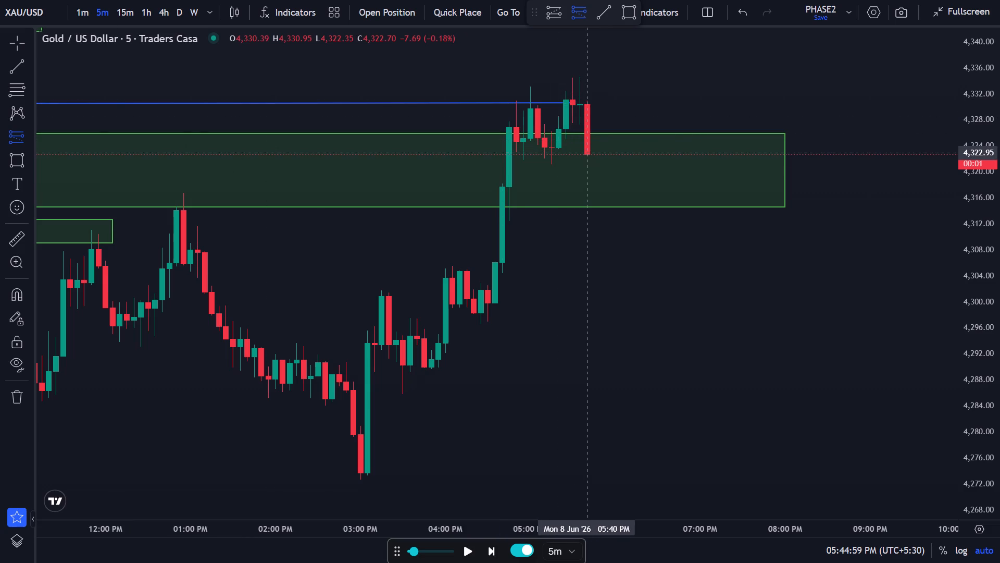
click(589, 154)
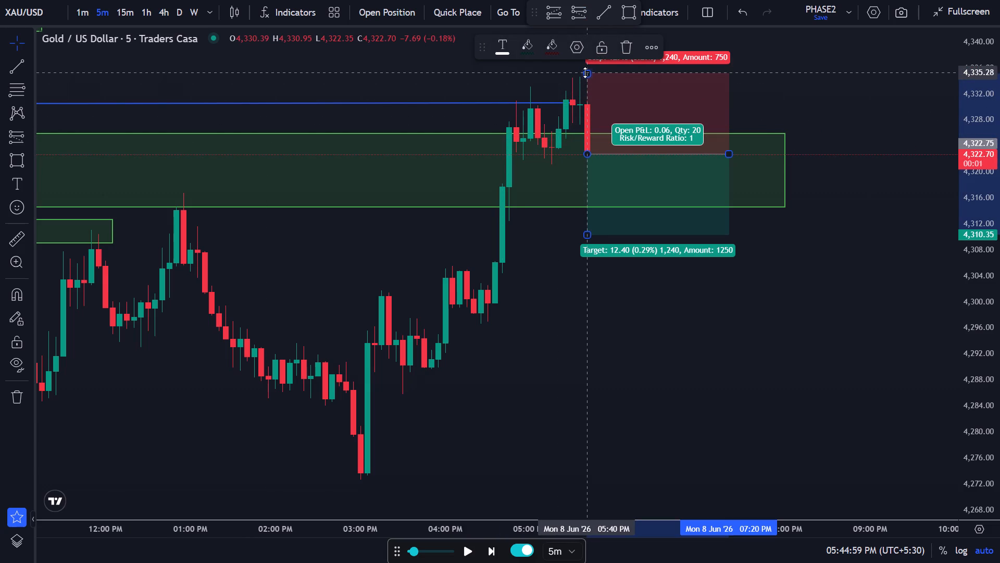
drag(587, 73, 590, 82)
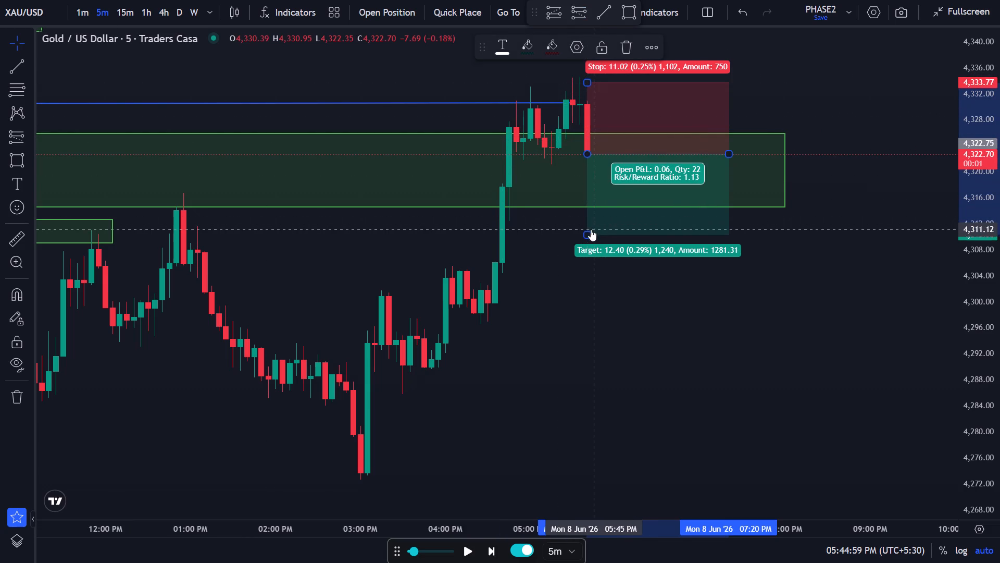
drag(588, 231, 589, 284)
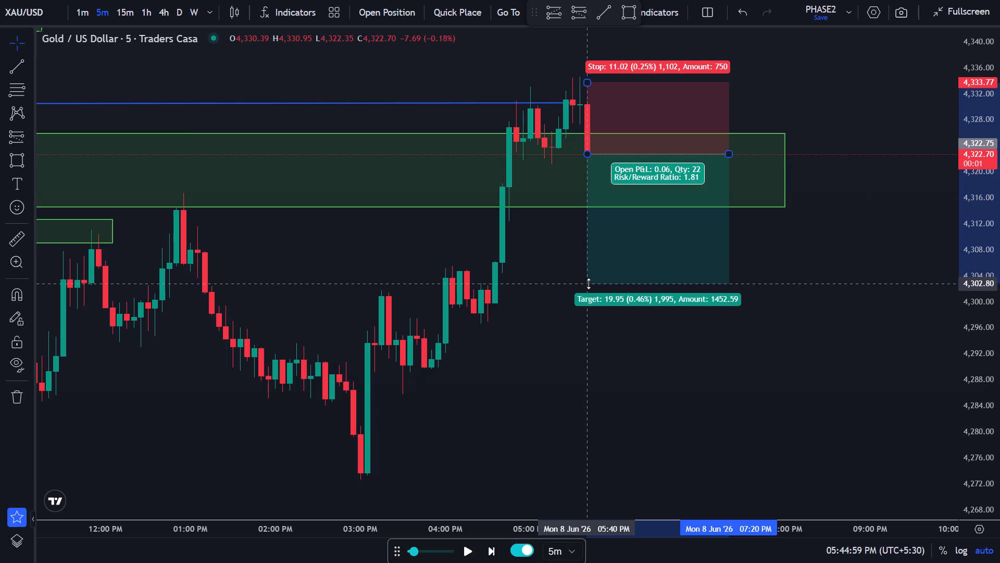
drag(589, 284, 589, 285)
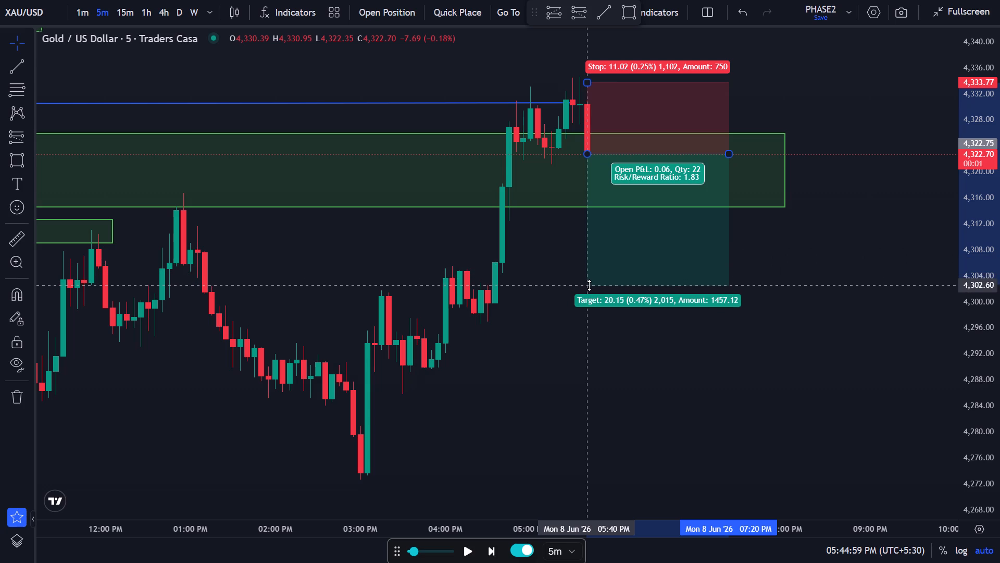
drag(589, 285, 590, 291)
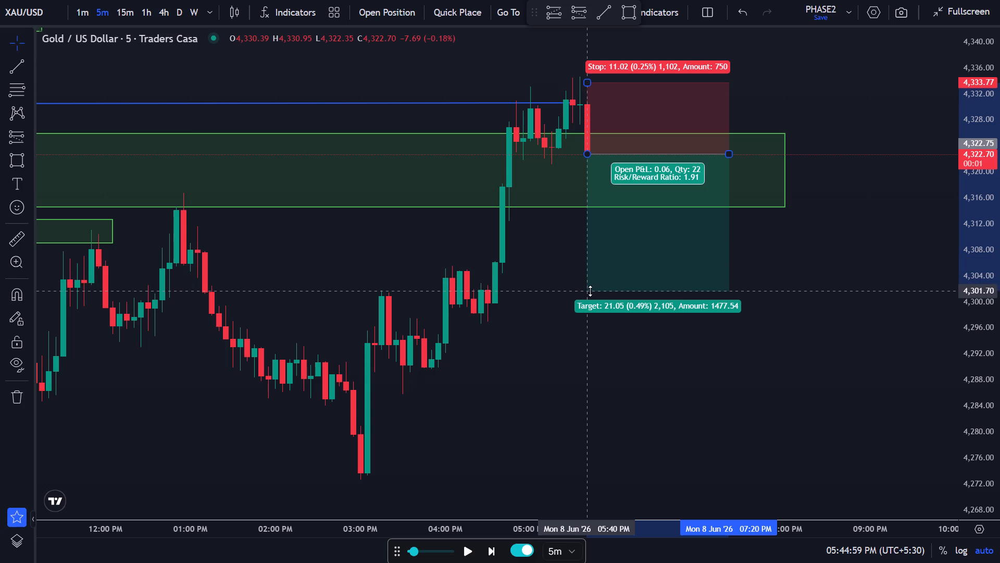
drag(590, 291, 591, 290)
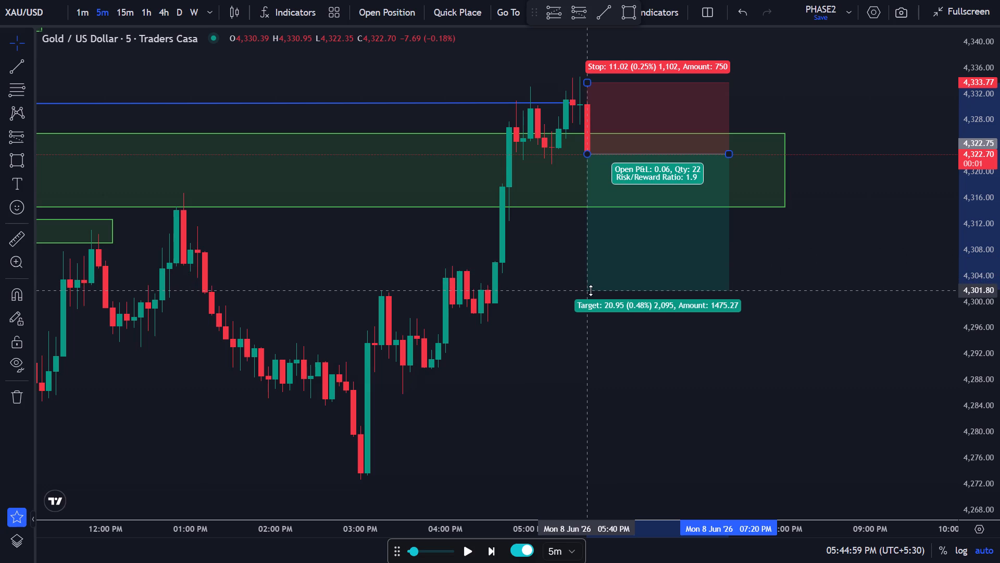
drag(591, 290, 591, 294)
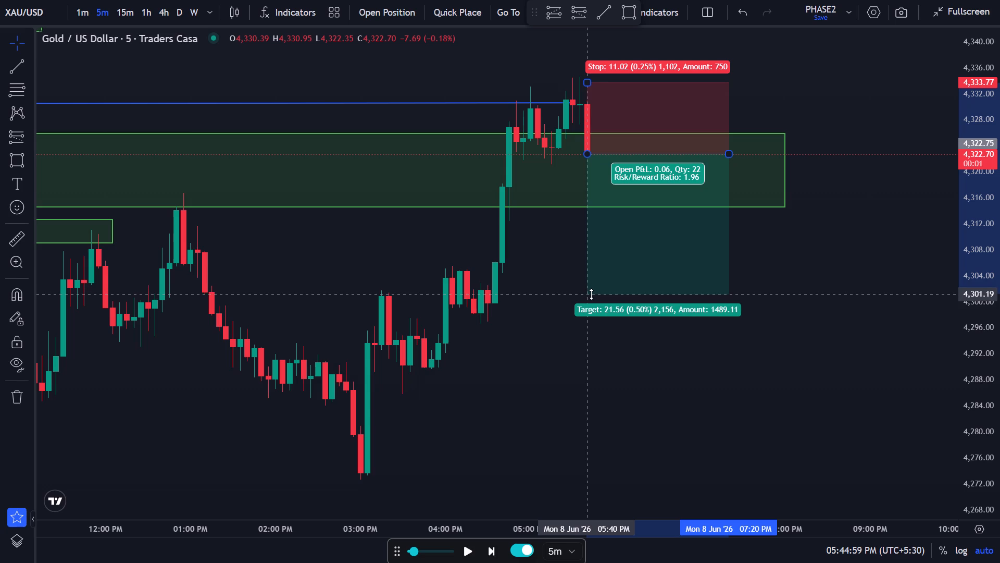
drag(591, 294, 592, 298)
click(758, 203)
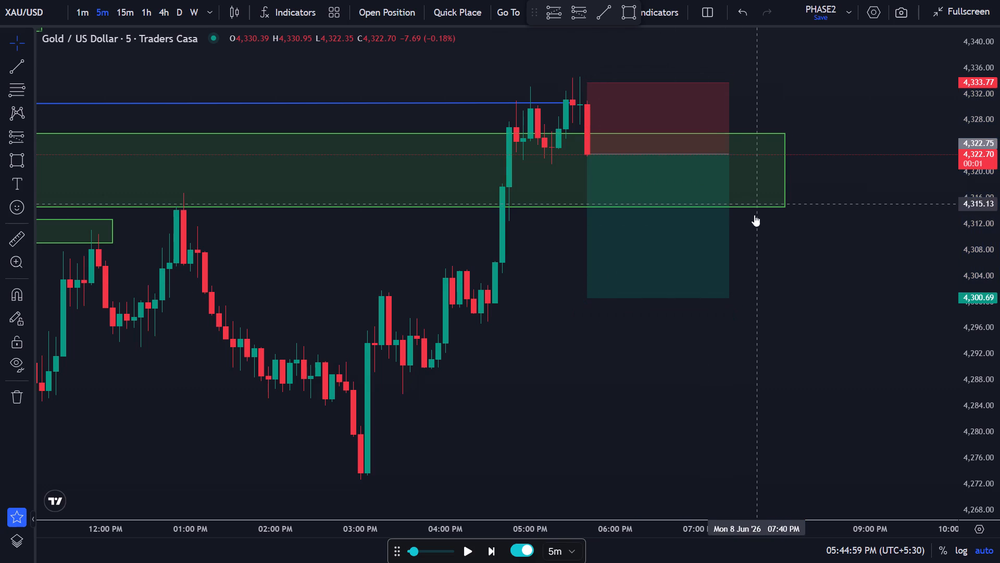
Advance the 5-minute replay candle by candle to 06:19:59 PM.
click(495, 556)
click(495, 556)
click(495, 556)
click(495, 556)
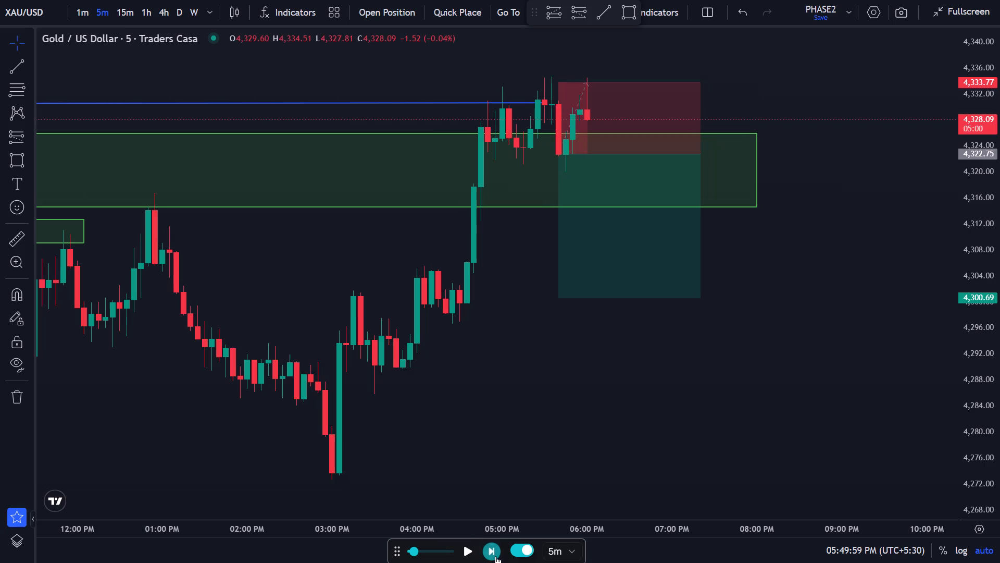
click(495, 556)
click(495, 556)
click(495, 556)
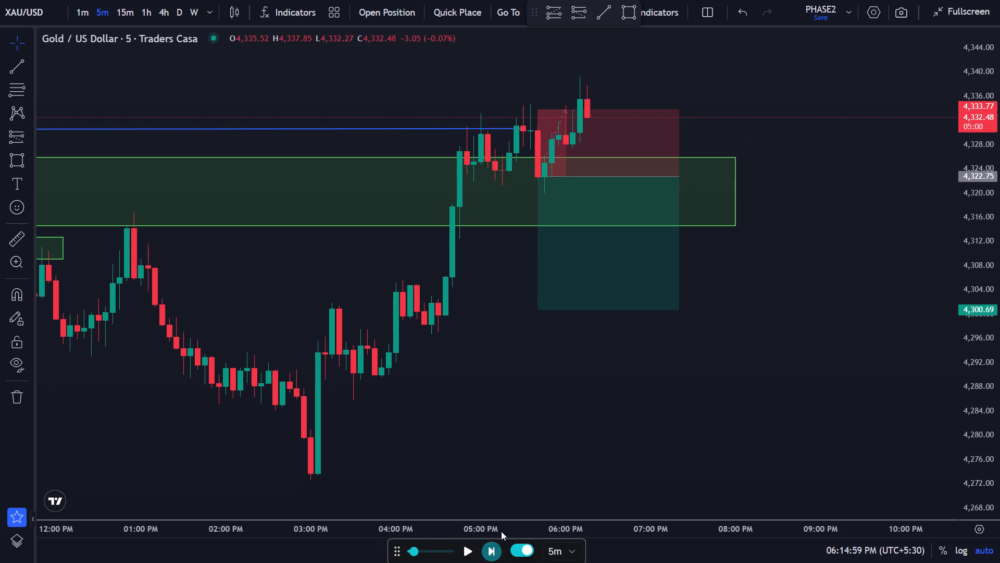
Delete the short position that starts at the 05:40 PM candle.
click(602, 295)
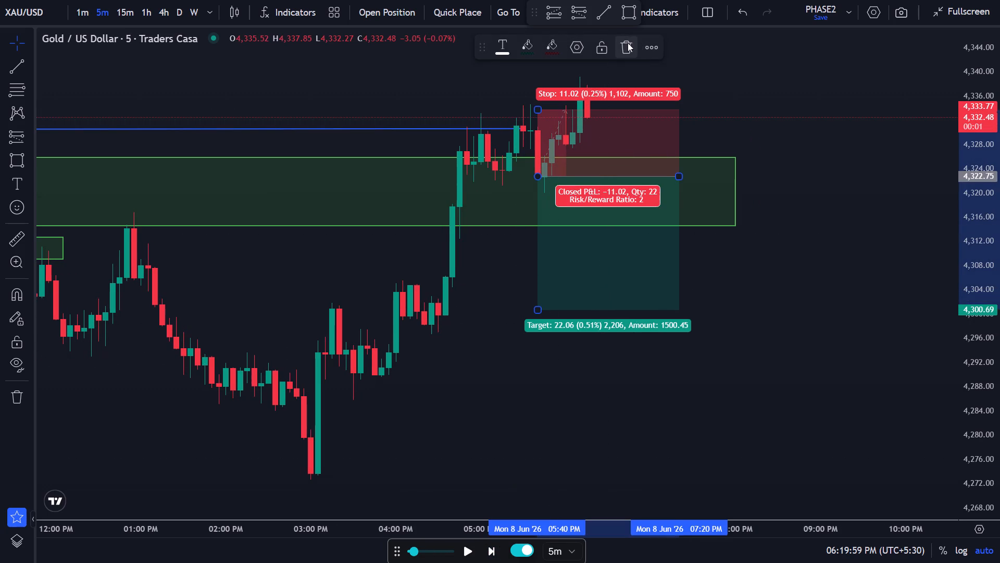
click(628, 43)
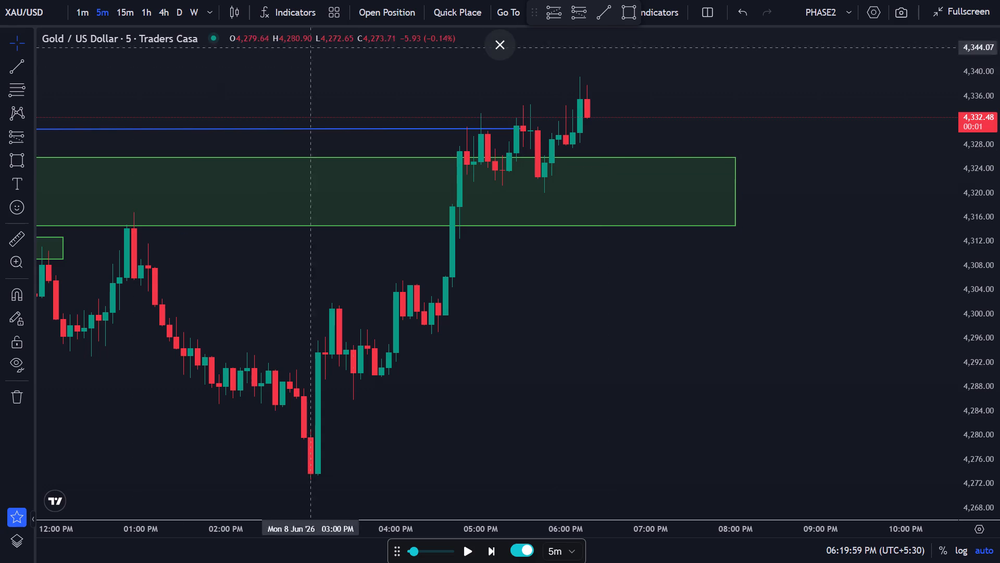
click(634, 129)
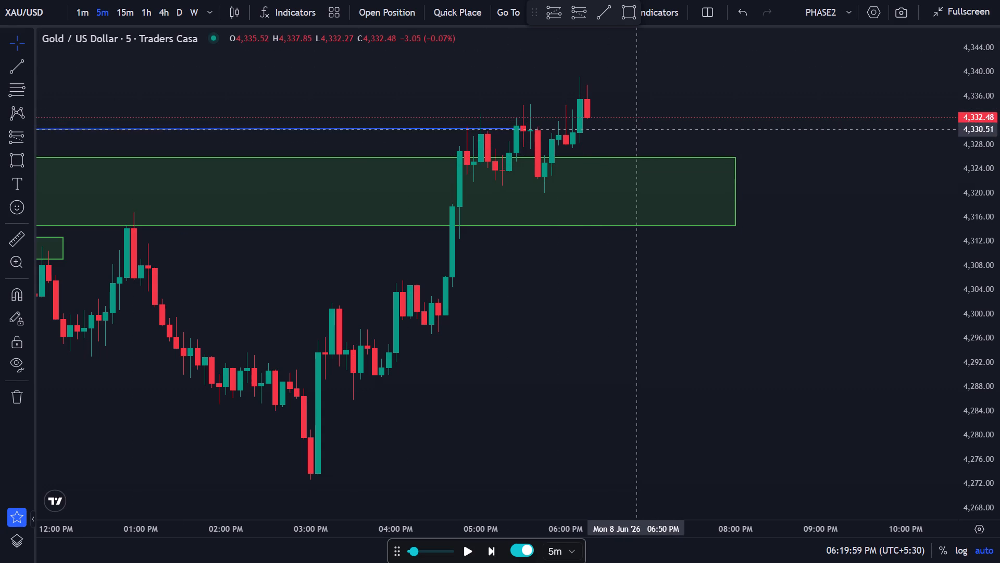